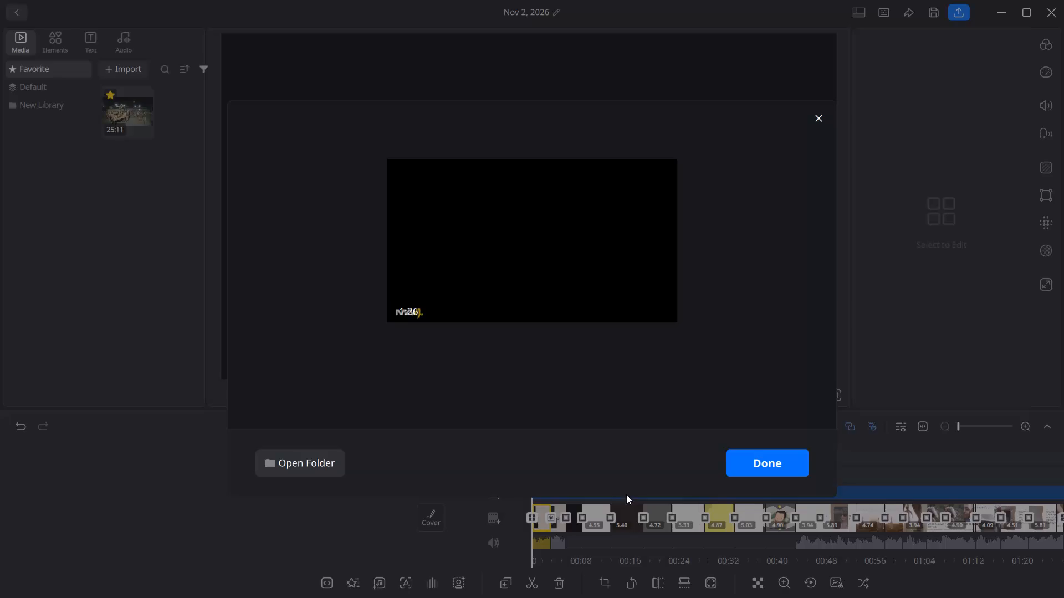
Close the finished export and scrub through the timeline to review the slideshow clips.
{"action": "left_click", "coordinate": [788, 457]}
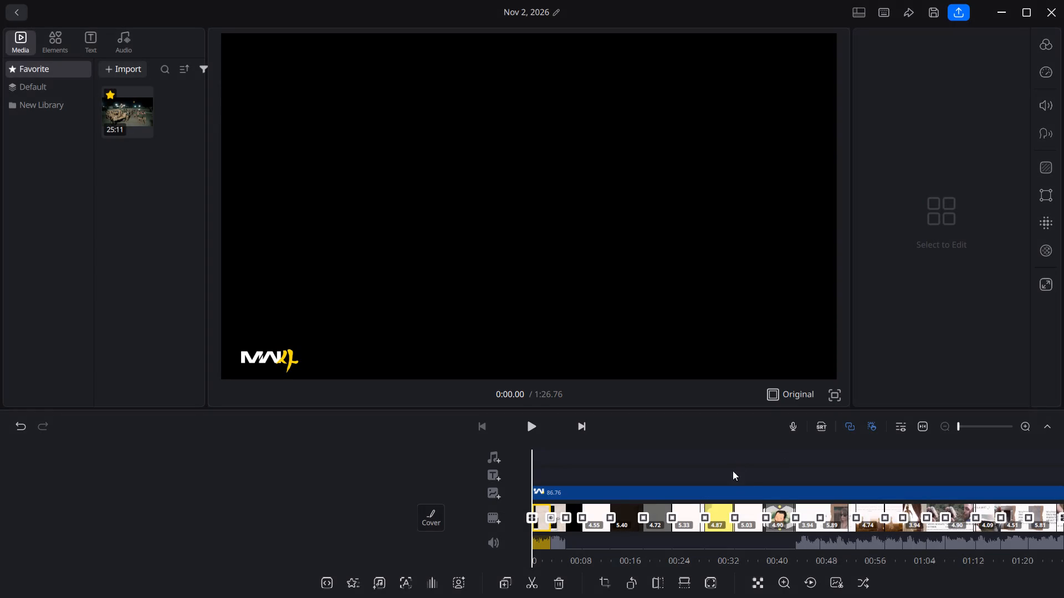
{"action": "left_click_drag", "start_coordinate": [749, 471], "coordinate": [601, 477]}
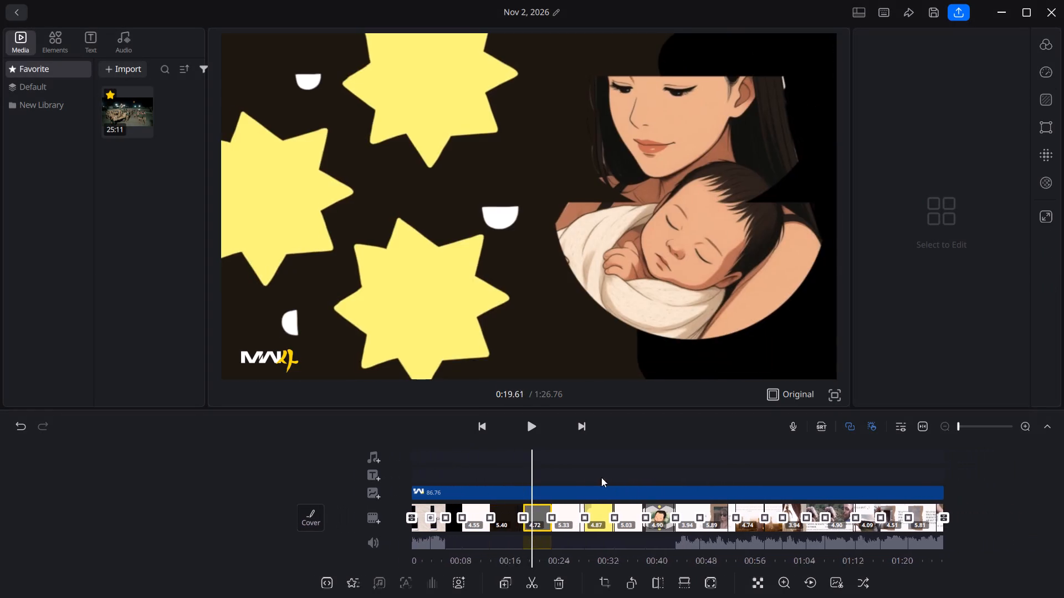
{"action": "left_click_drag", "start_coordinate": [601, 477], "coordinate": [380, 477]}
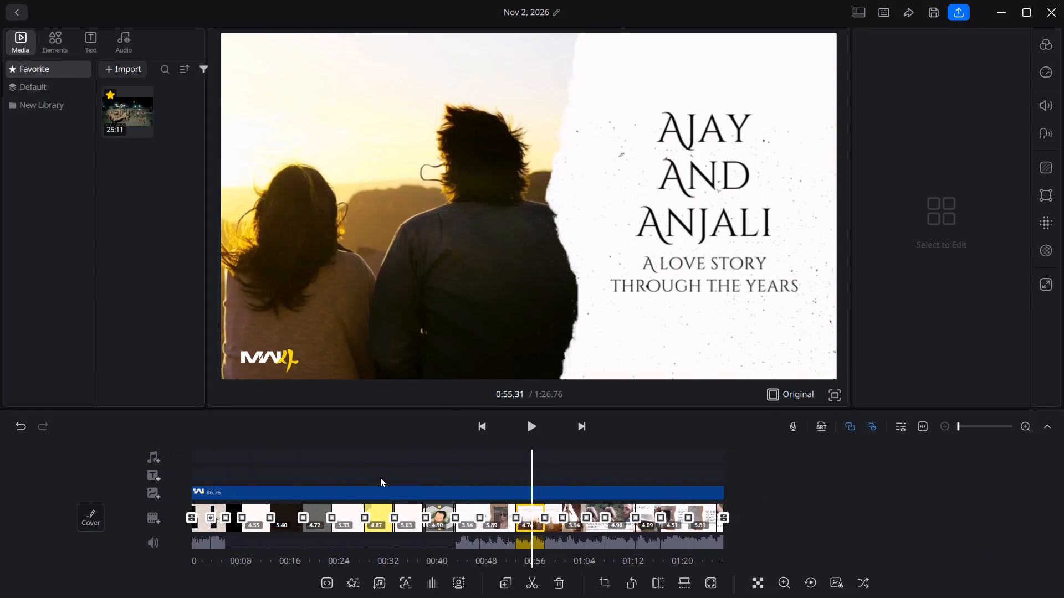
{"action": "left_click_drag", "start_coordinate": [380, 477], "coordinate": [307, 473]}
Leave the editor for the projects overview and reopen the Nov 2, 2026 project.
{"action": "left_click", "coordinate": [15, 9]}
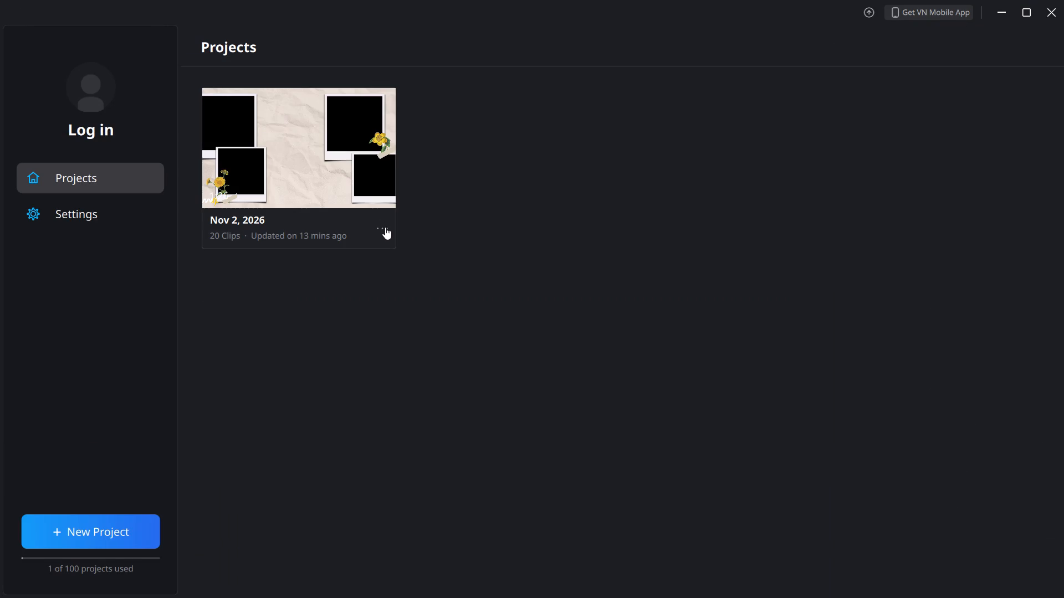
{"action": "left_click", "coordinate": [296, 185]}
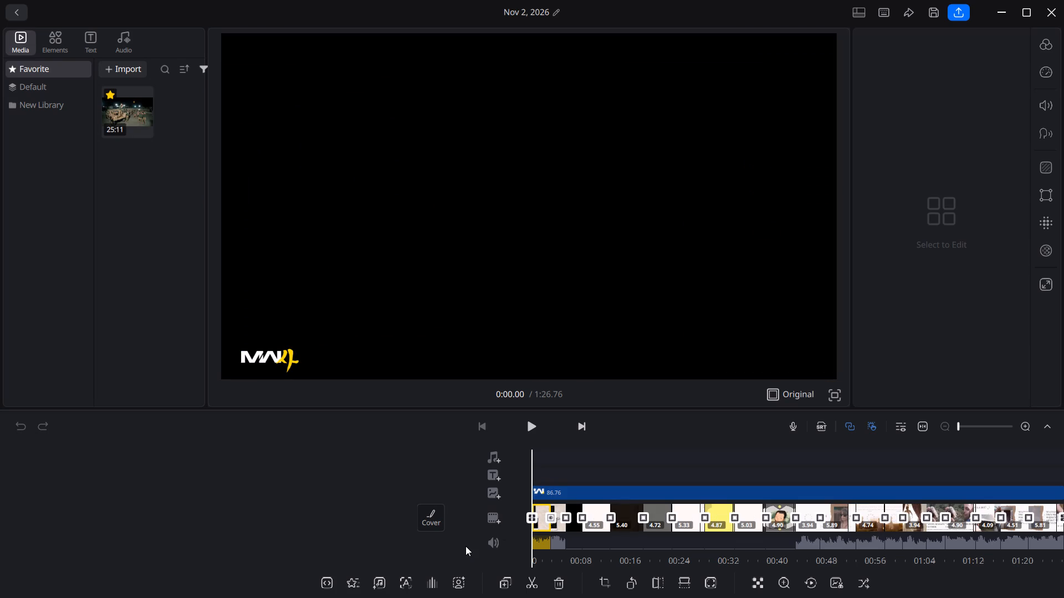
Apply the Zoom 01 animation effect to the first clip and try to extend it to all clips.
{"action": "left_click", "coordinate": [349, 589]}
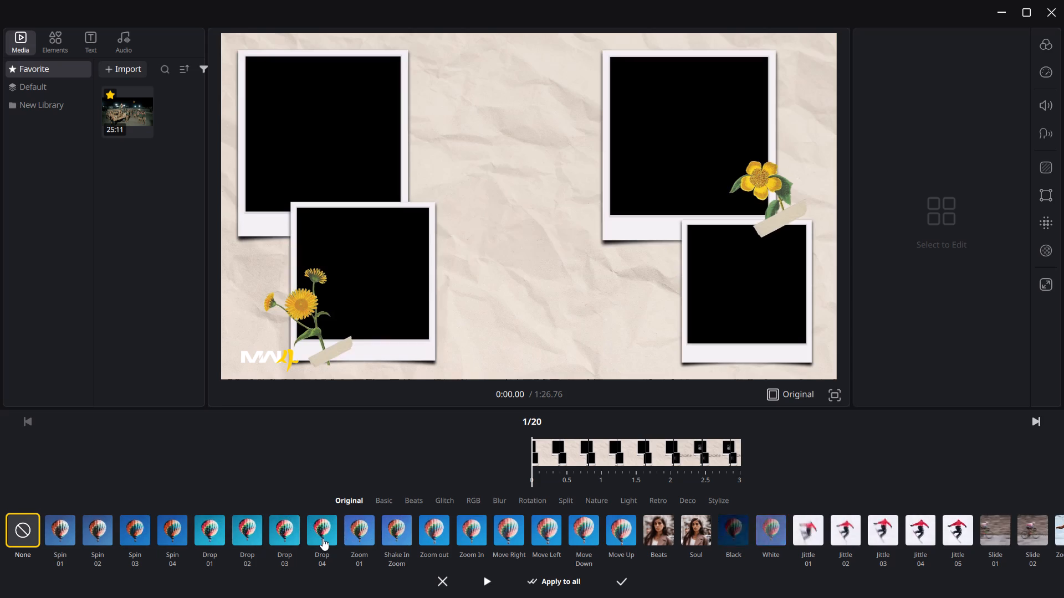
{"action": "left_click", "coordinate": [360, 532]}
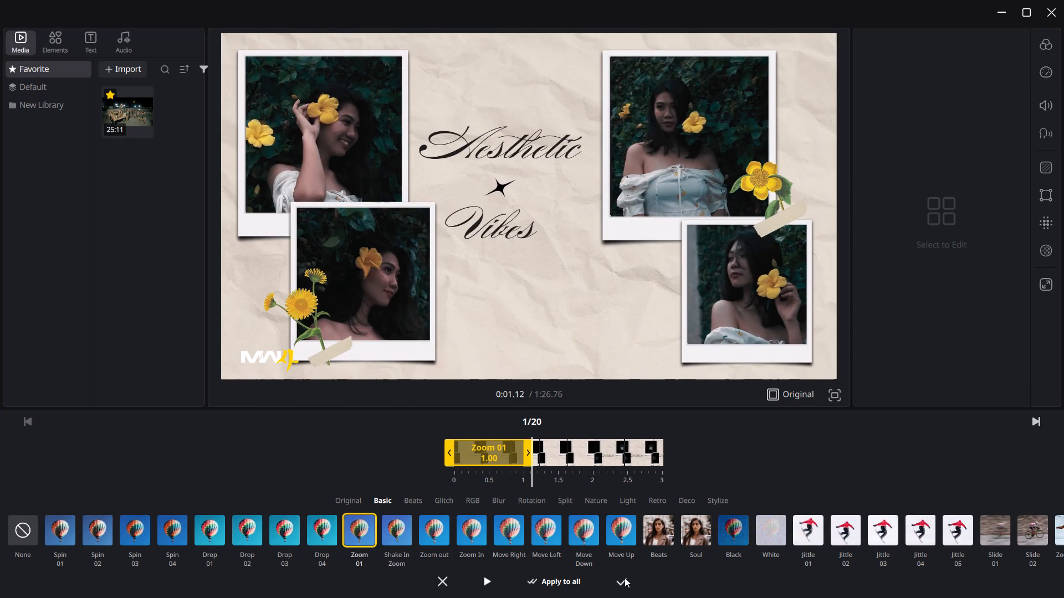
{"action": "left_click", "coordinate": [623, 578]}
{"action": "left_click", "coordinate": [539, 579]}
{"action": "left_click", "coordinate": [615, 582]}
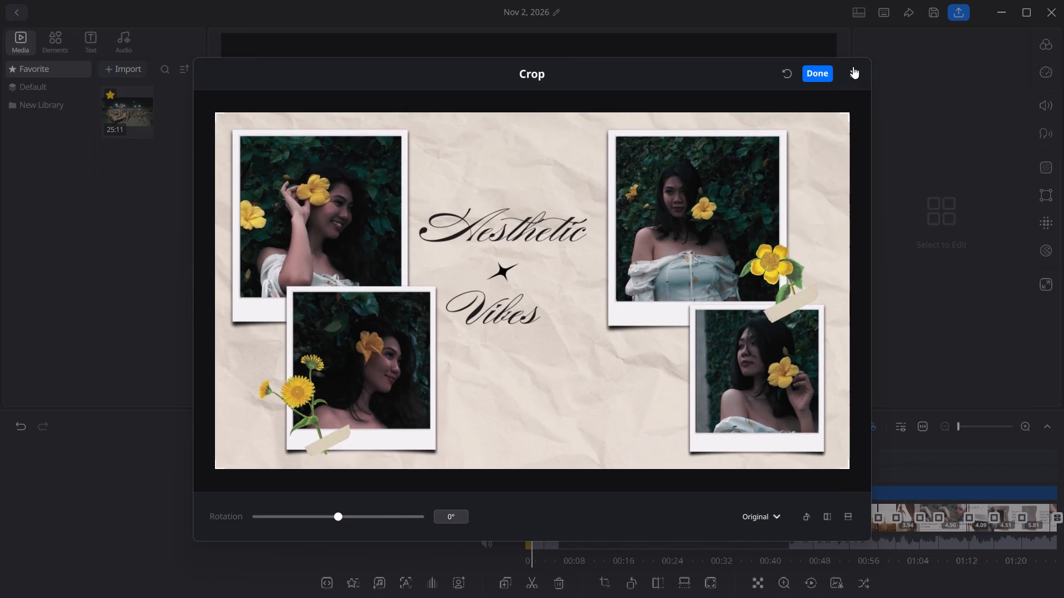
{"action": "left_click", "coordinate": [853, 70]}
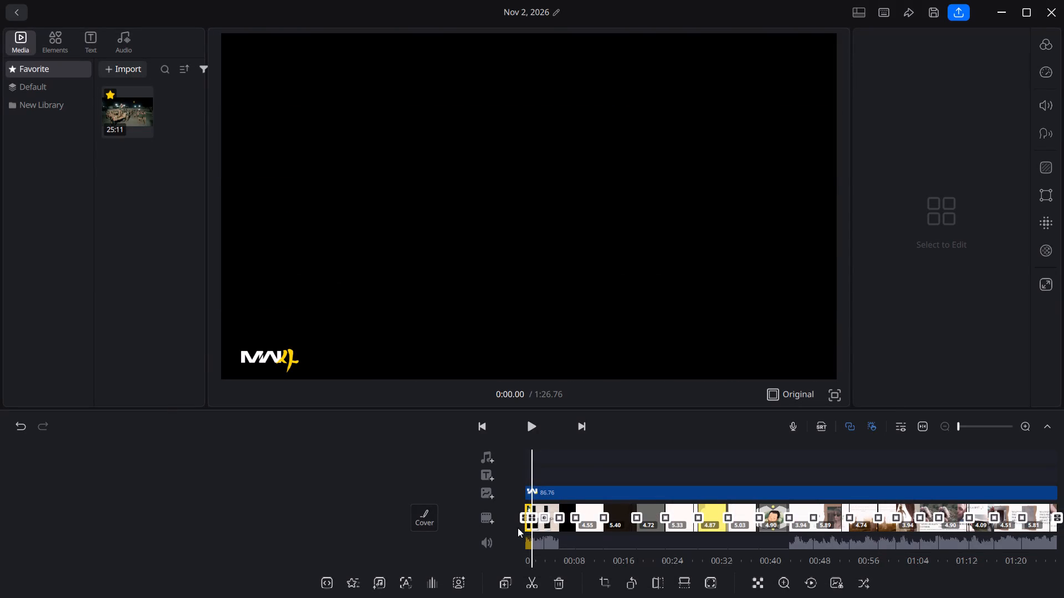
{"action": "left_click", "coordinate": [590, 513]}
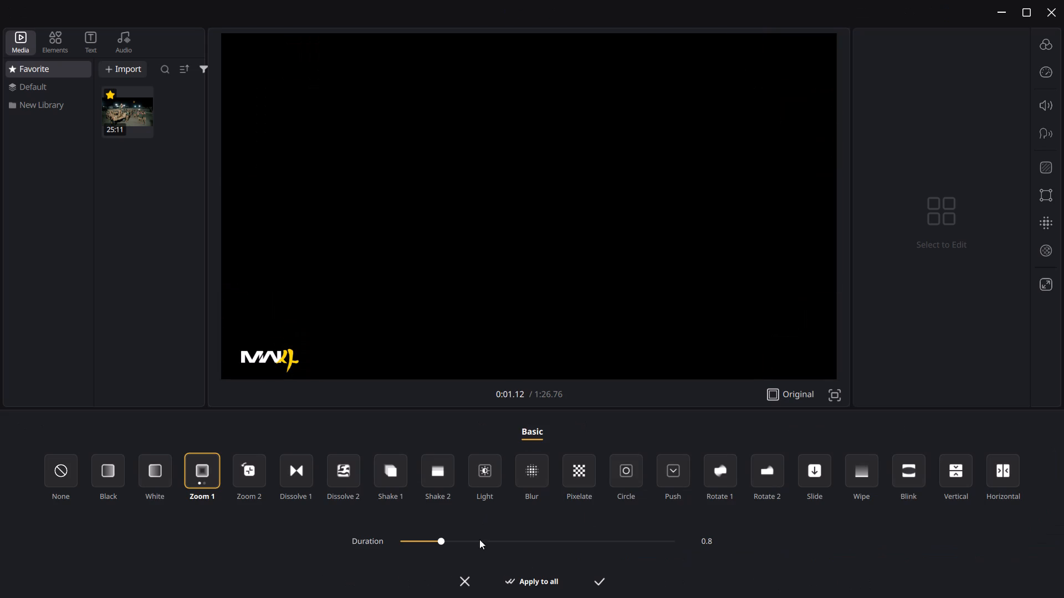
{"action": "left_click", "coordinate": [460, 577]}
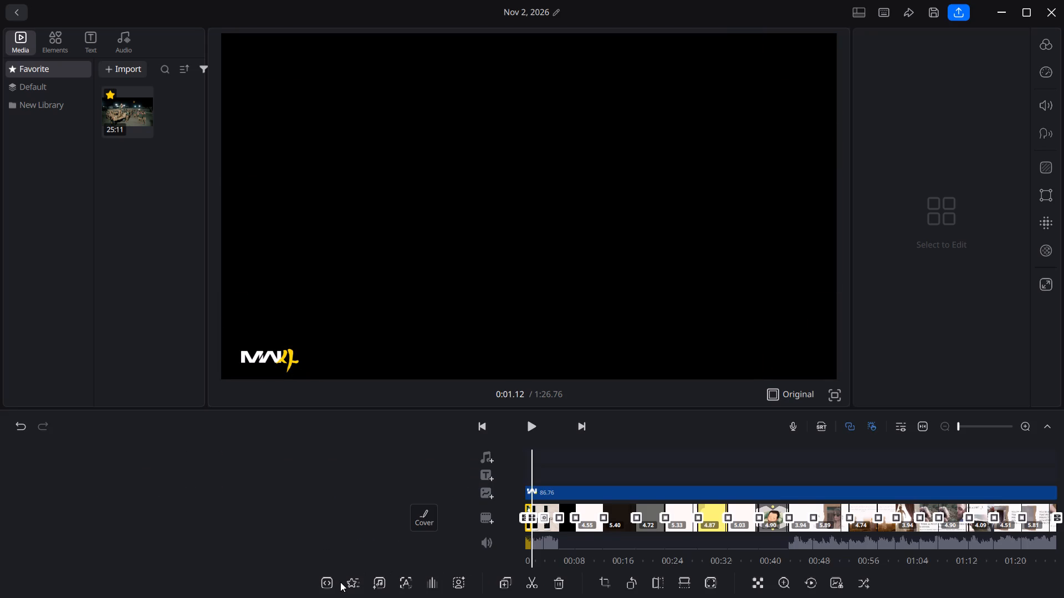
Apply the first clip's Zoom 01 animation effect to all clips in the timeline.
{"action": "left_click", "coordinate": [354, 584]}
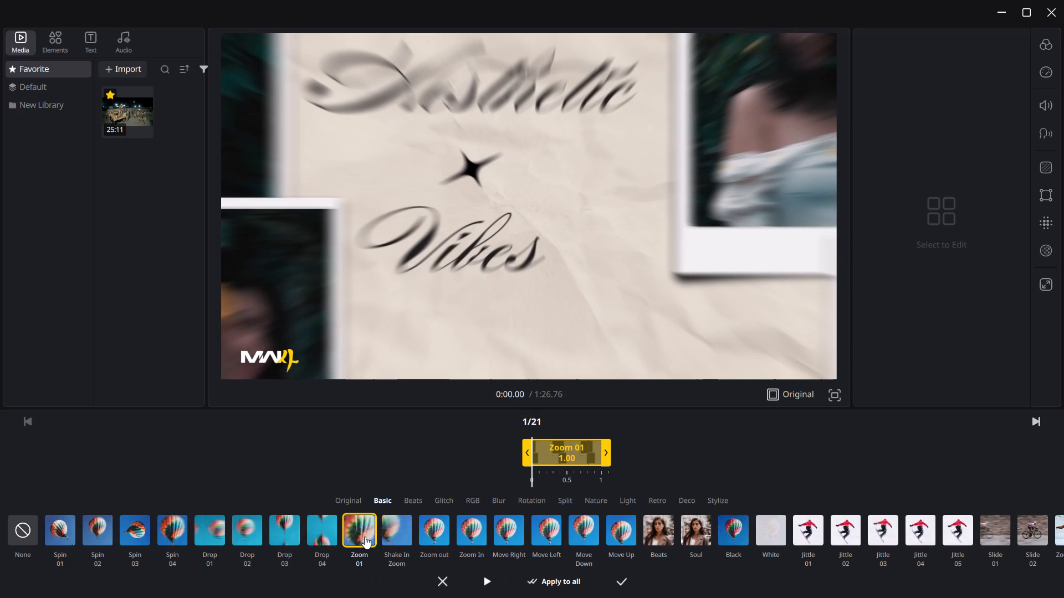
{"action": "left_click", "coordinate": [551, 580]}
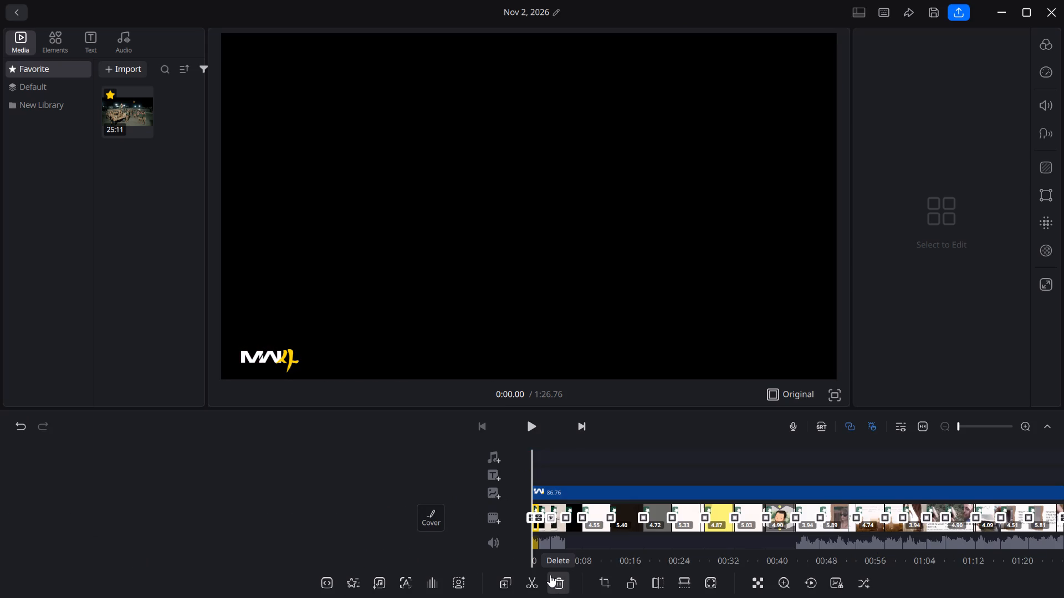
Scrub through the timeline to review the clips with the Zoom 01 effect, ending back at the start.
{"action": "left_click_drag", "start_coordinate": [597, 471], "coordinate": [585, 471]}
{"action": "left_click_drag", "start_coordinate": [585, 471], "coordinate": [427, 477]}
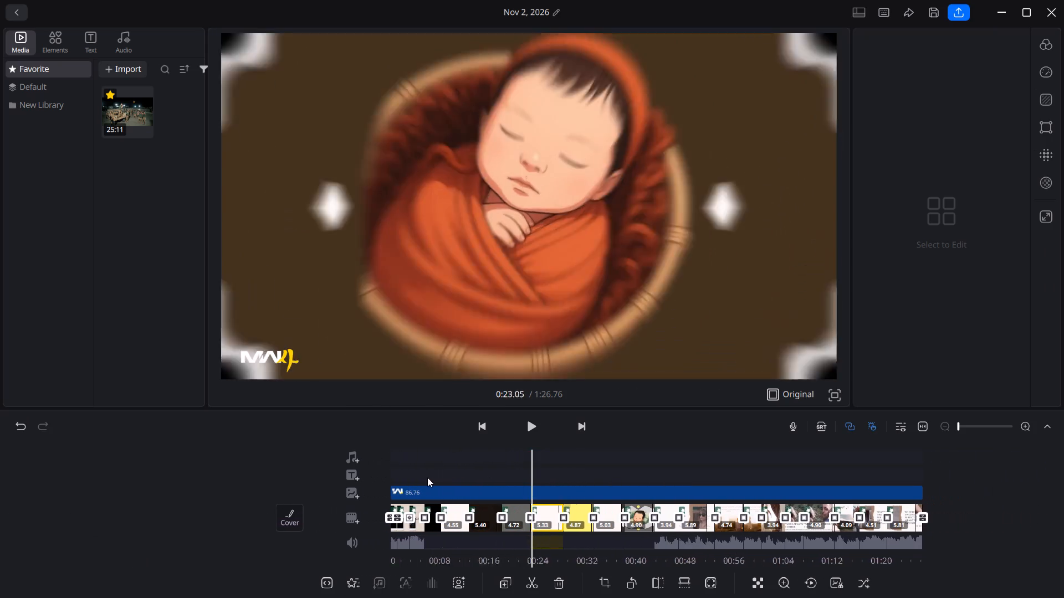
{"action": "left_click_drag", "start_coordinate": [427, 477], "coordinate": [344, 475]}
{"action": "left_click_drag", "start_coordinate": [566, 458], "coordinate": [309, 473]}
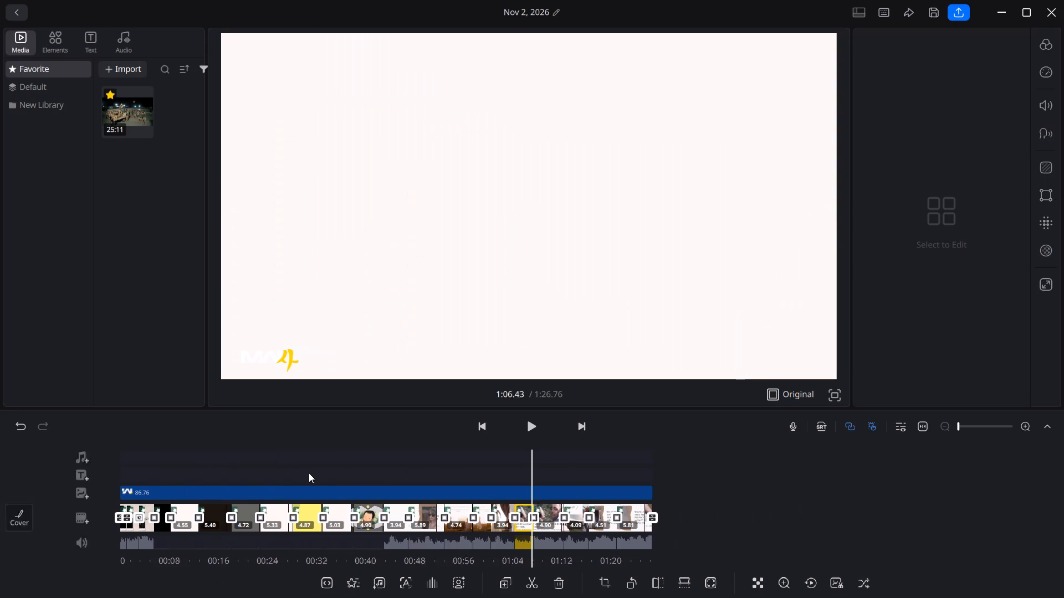
{"action": "left_click_drag", "start_coordinate": [309, 473], "coordinate": [1063, 451]}
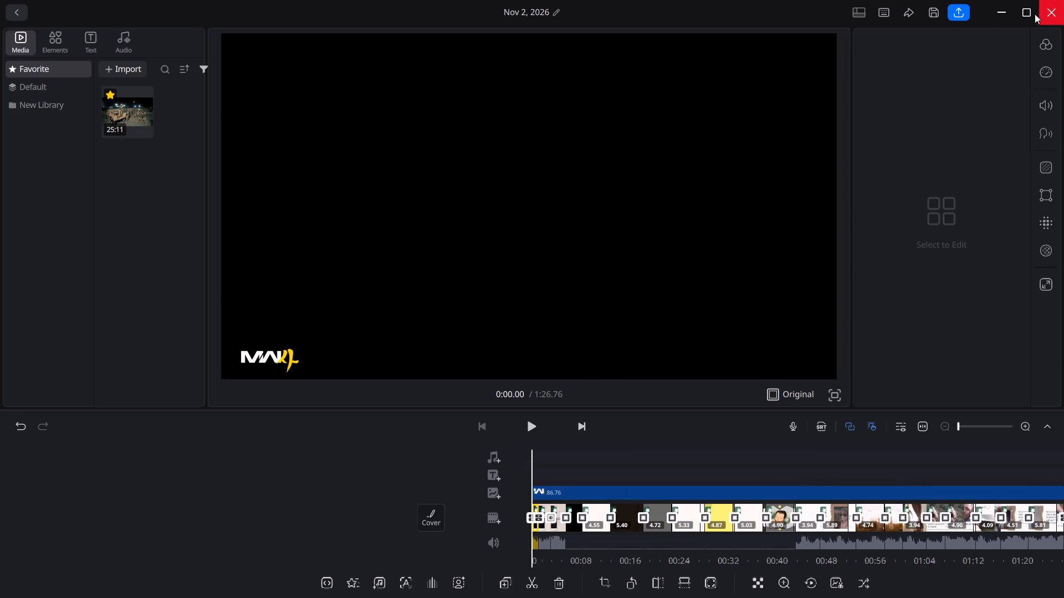
Switch to the Canva video design in the browser and scrub through its floral christening slideshow.
{"action": "left_click", "coordinate": [997, 19]}
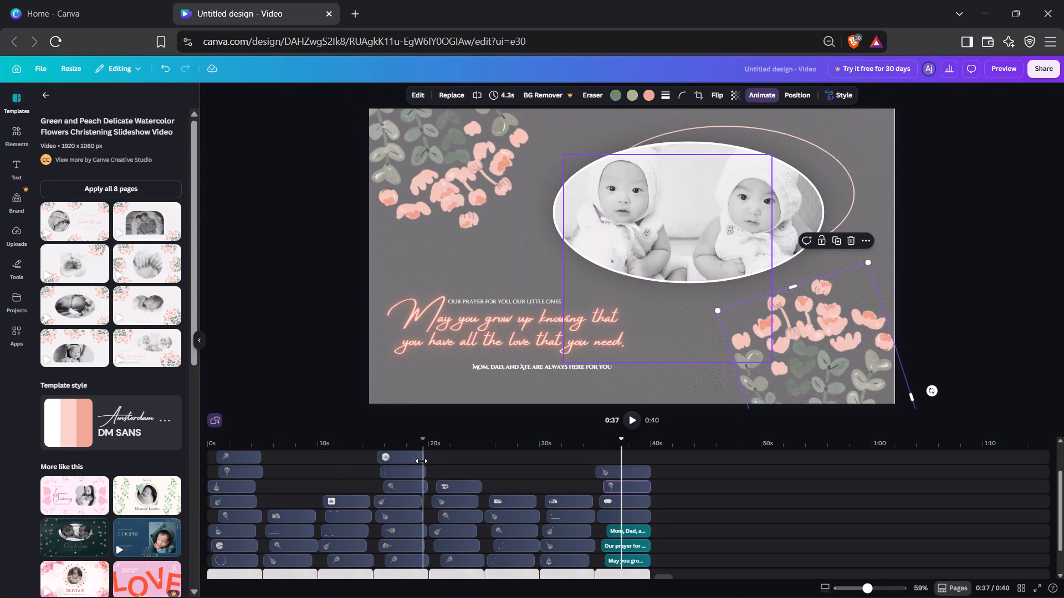
{"action": "left_click_drag", "start_coordinate": [459, 442], "coordinate": [252, 446]}
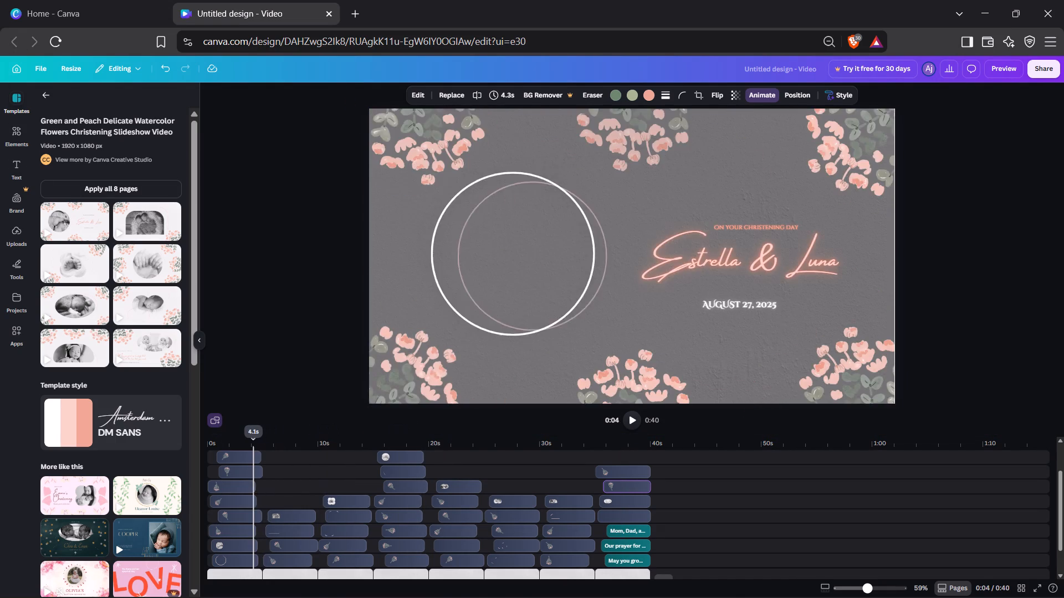
{"action": "left_click_drag", "start_coordinate": [252, 446], "coordinate": [319, 446]}
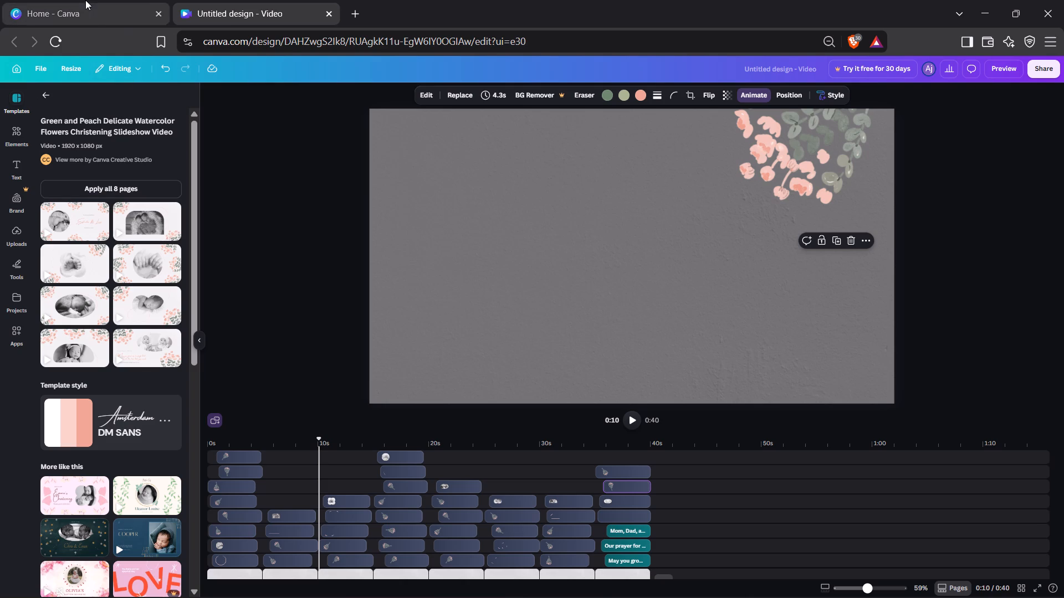
Go back to the Slideshow Video template results and delete all pages and elements of the current design.
{"action": "left_click", "coordinate": [43, 96]}
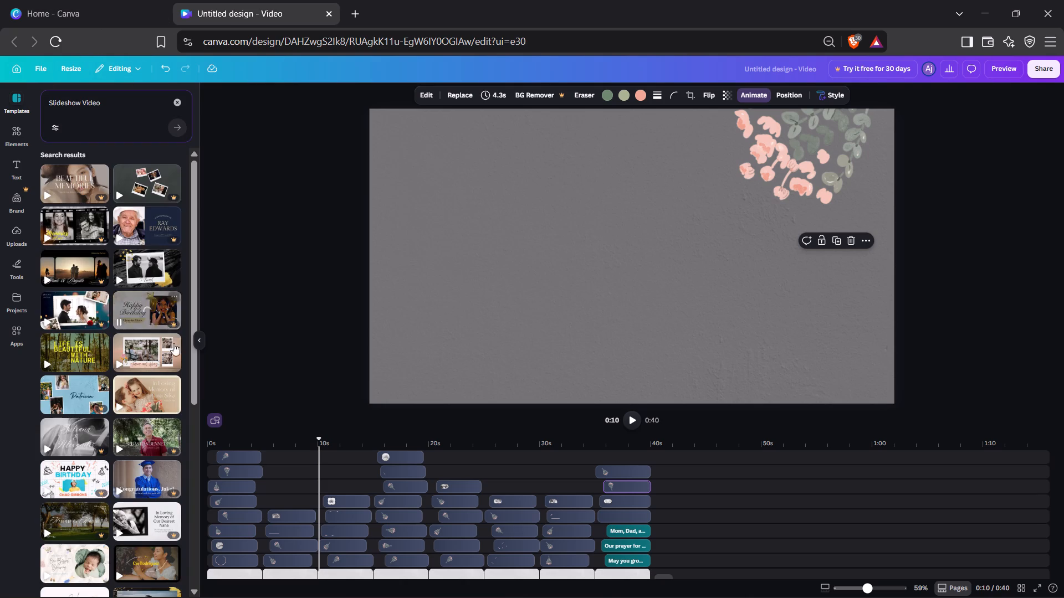
{"action": "scroll", "coordinate": [118, 484], "scroll_direction": "down", "scroll_amount": 4}
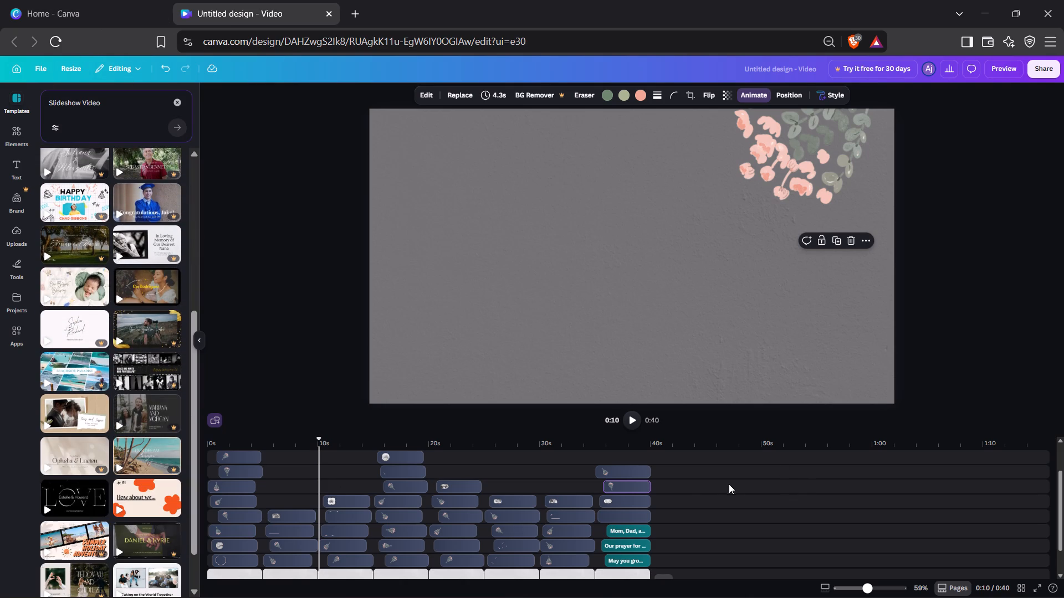
{"action": "left_click_drag", "start_coordinate": [733, 456], "coordinate": [117, 597]}
{"action": "key", "text": "Delete"}
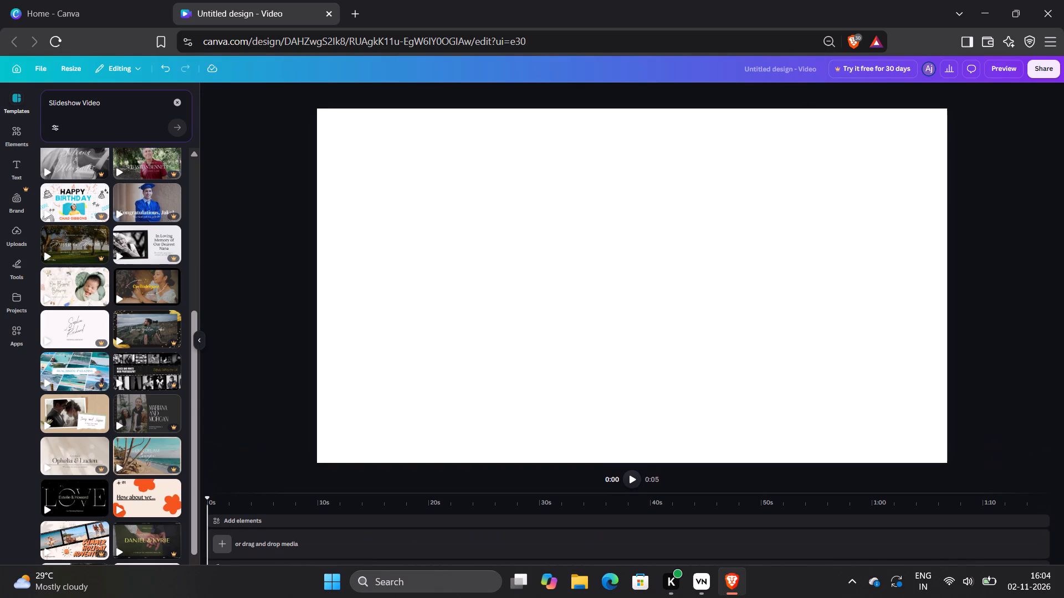
Apply all 10 pages of the White and Black Film Frames Friends Travel Memories Slideshow template to the design.
{"action": "scroll", "coordinate": [112, 479], "scroll_direction": "down", "scroll_amount": 3}
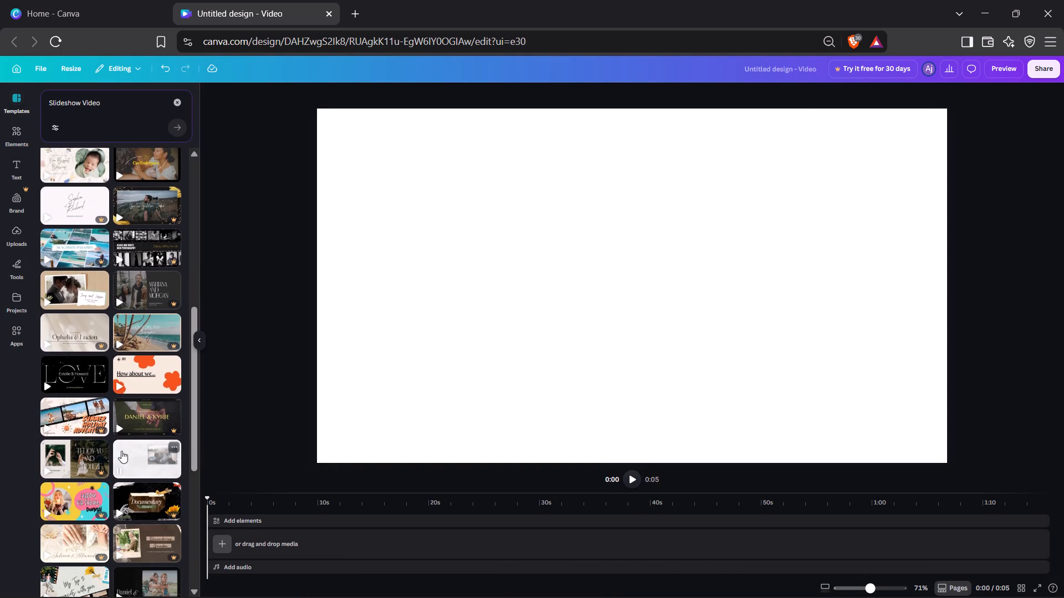
{"action": "scroll", "coordinate": [121, 451], "scroll_direction": "down", "scroll_amount": 2}
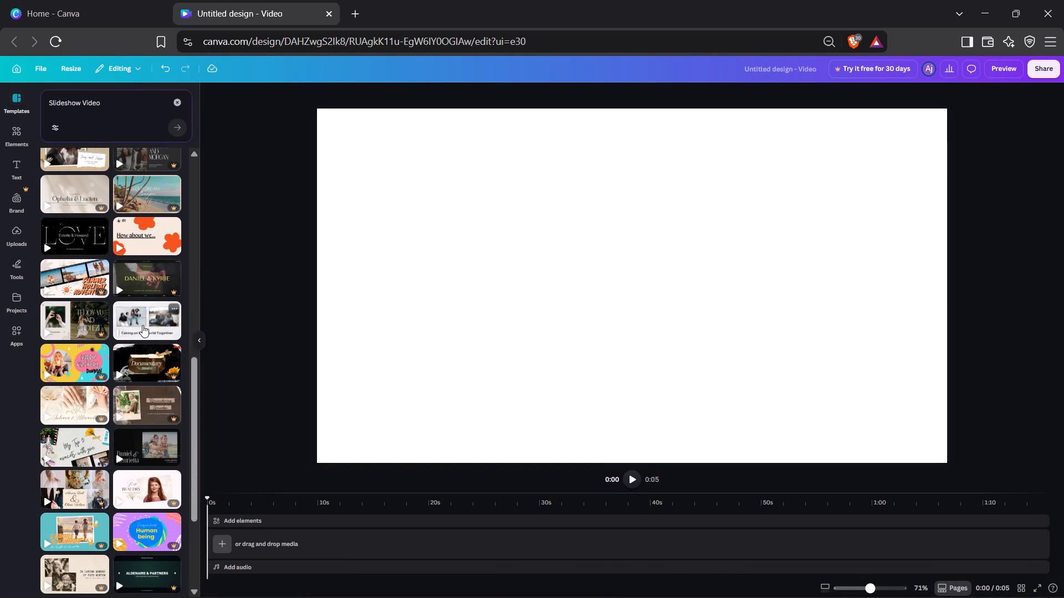
{"action": "left_click", "coordinate": [142, 325]}
{"action": "left_click", "coordinate": [128, 189]}
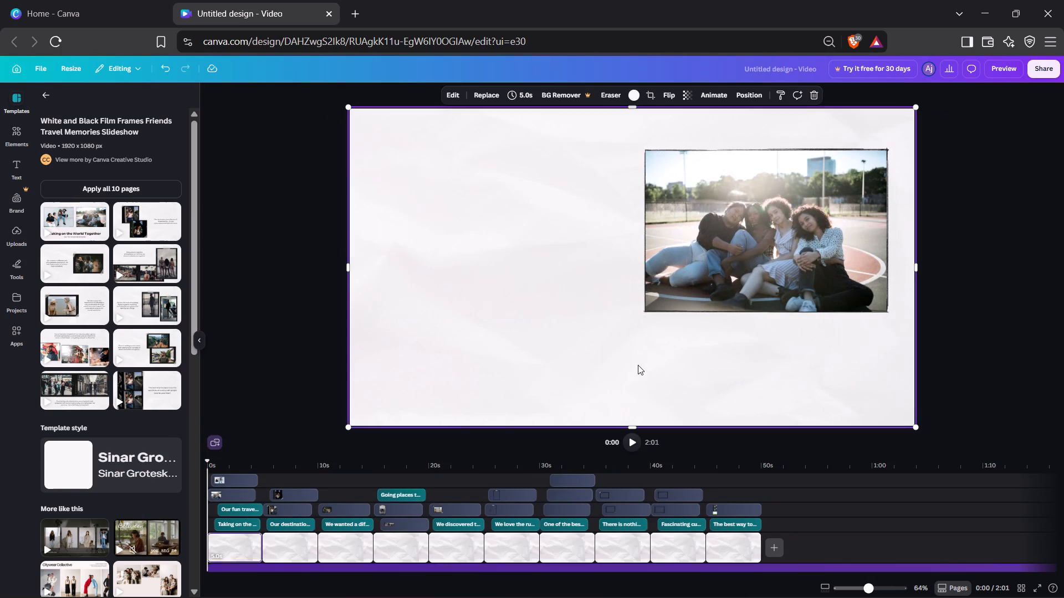
Move to about 0:02 on the first page and recolour its paper background image to black.
{"action": "left_click", "coordinate": [238, 468]}
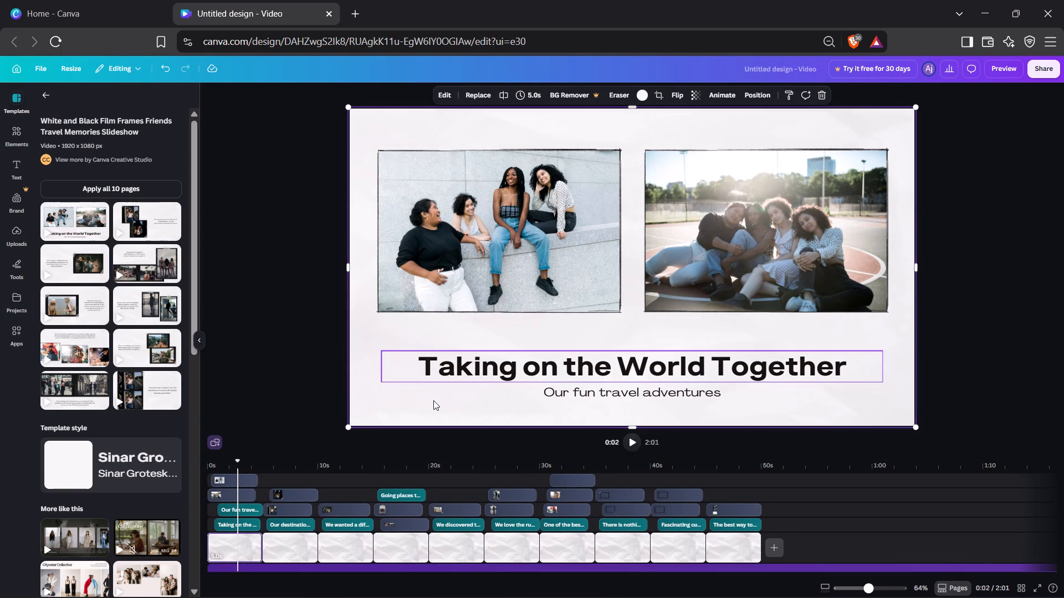
{"action": "left_click", "coordinate": [433, 400]}
{"action": "left_click", "coordinate": [421, 331]}
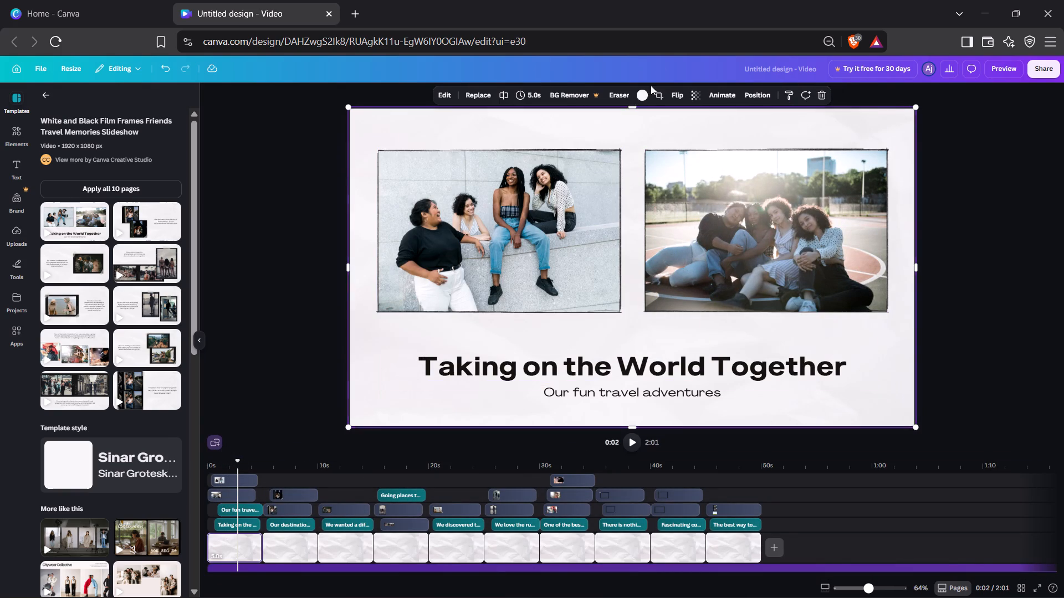
{"action": "left_click", "coordinate": [642, 93]}
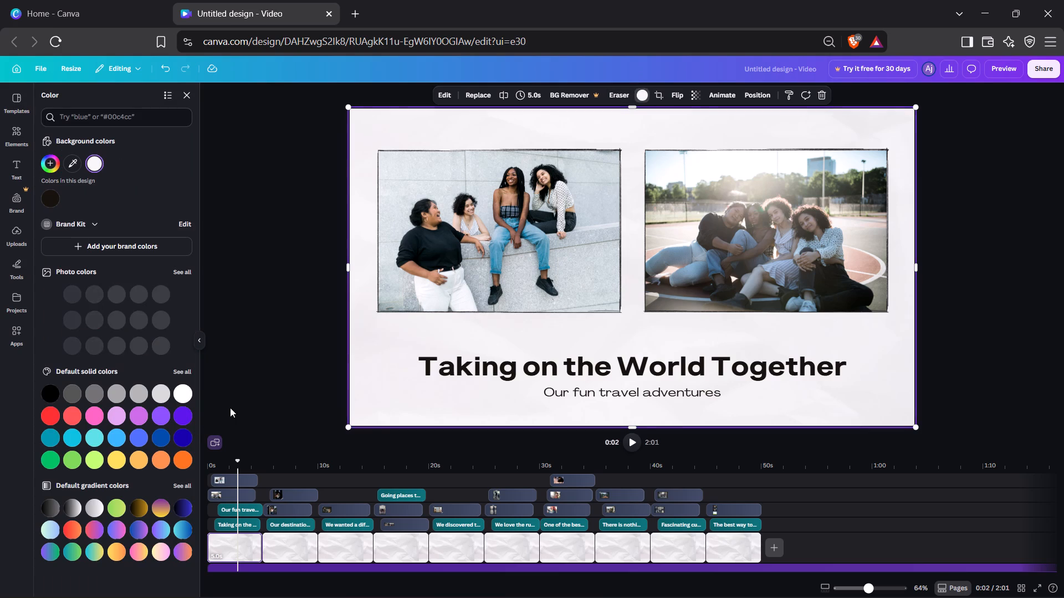
{"action": "left_click", "coordinate": [51, 396]}
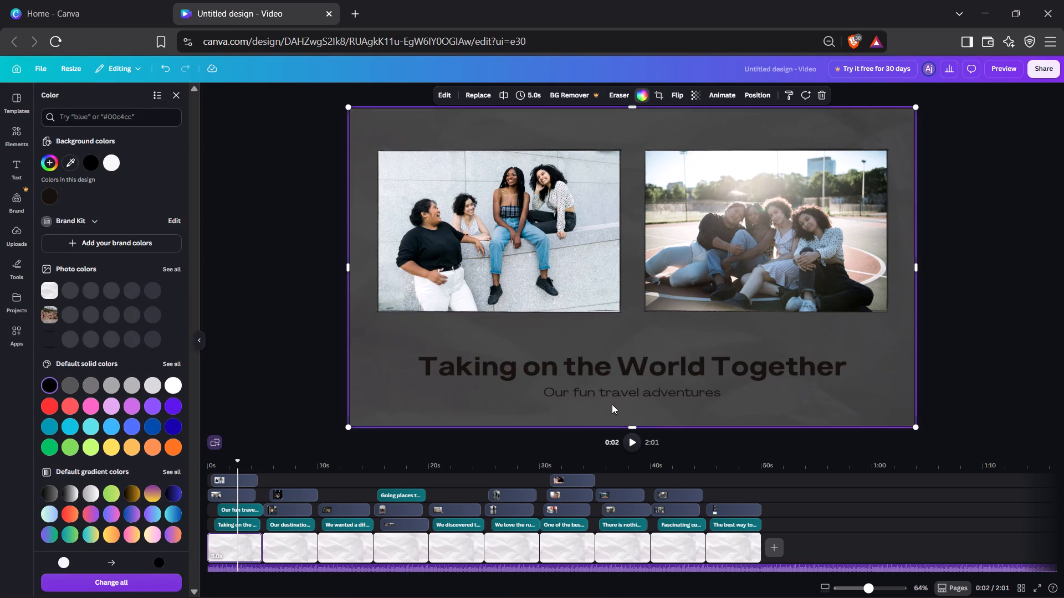
Apply the Cosmic text effect to the title "Taking on the World Together".
{"action": "left_click", "coordinate": [607, 369]}
{"action": "left_click", "coordinate": [739, 91]}
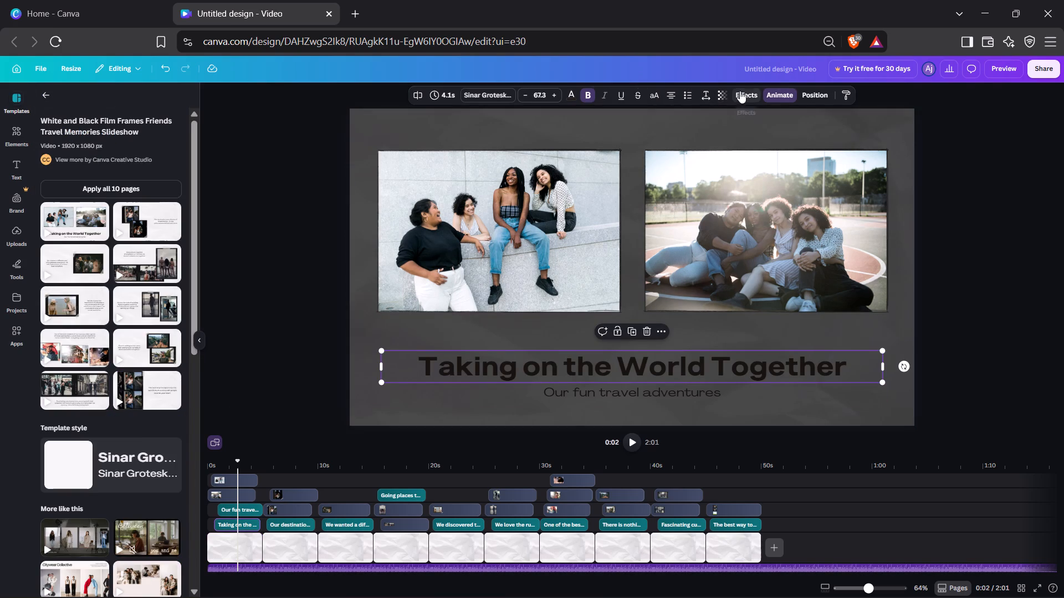
{"action": "scroll", "coordinate": [137, 543], "scroll_direction": "down", "scroll_amount": 3}
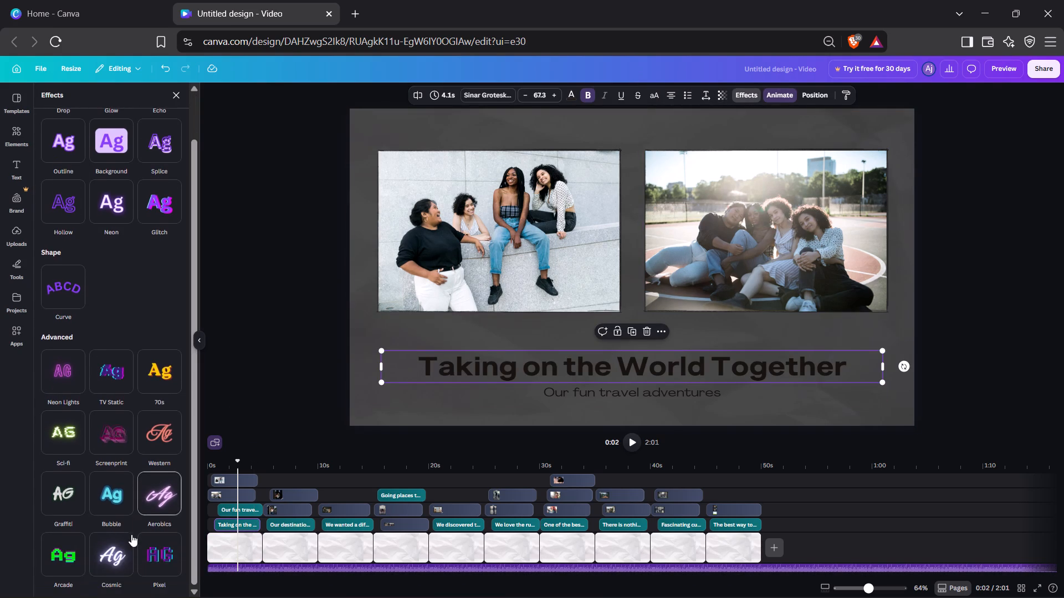
{"action": "left_click", "coordinate": [109, 550]}
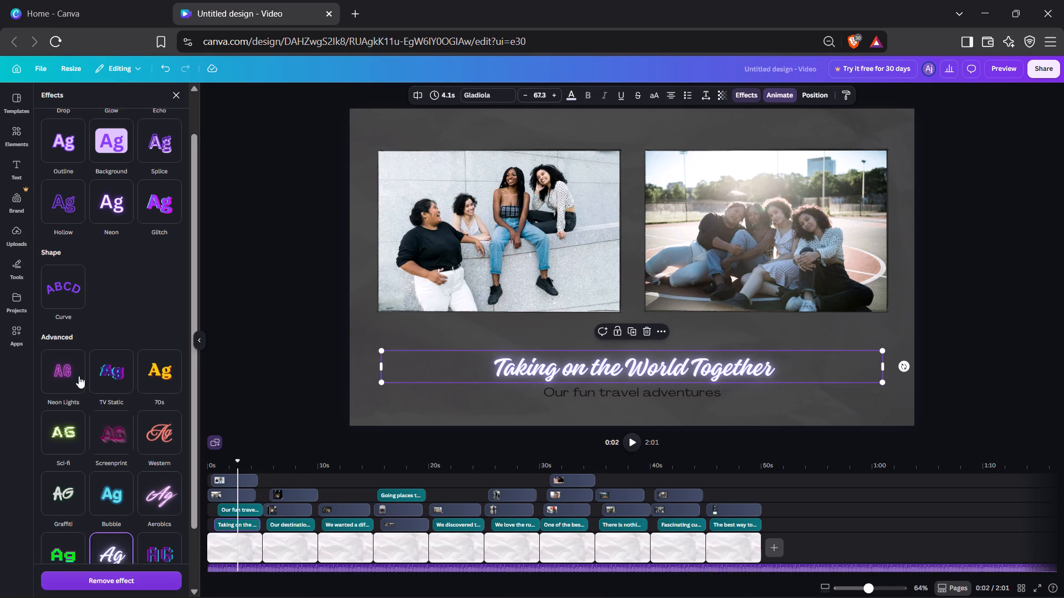
Undo the Cosmic effect on the title "Taking on the World Together" and apply the Neon effect at intensity 100 instead.
{"action": "left_click", "coordinate": [115, 203]}
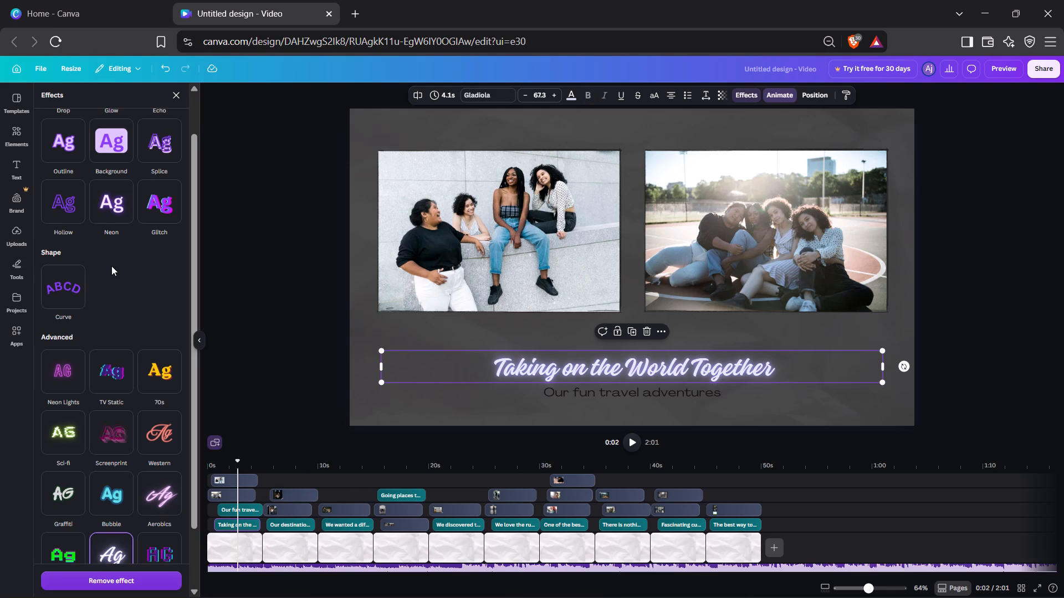
{"action": "key", "text": "ctrl+z"}
{"action": "key", "text": "ctrl+z"}
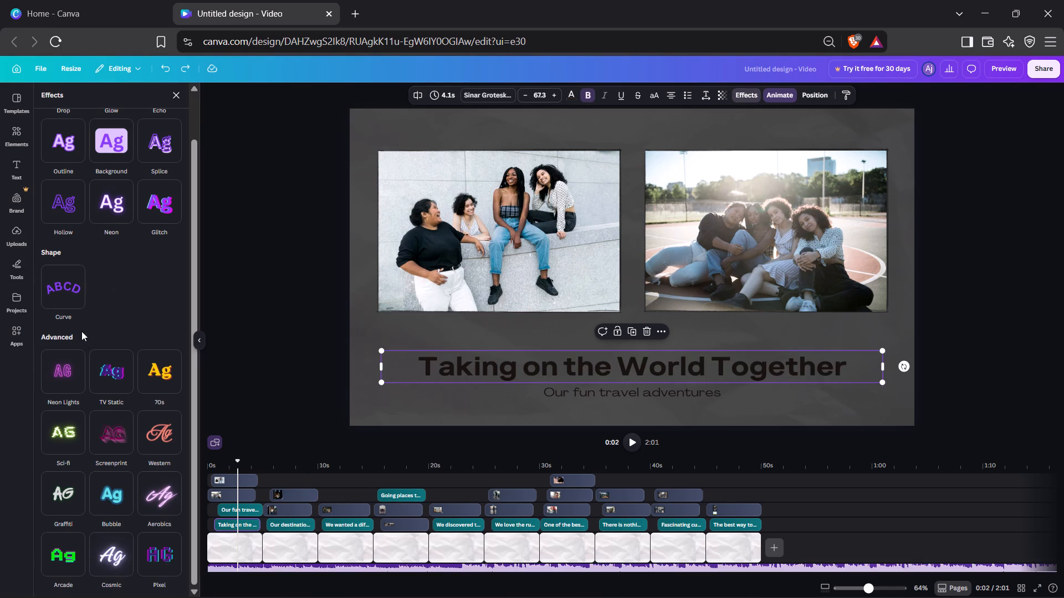
{"action": "left_click", "coordinate": [109, 197]}
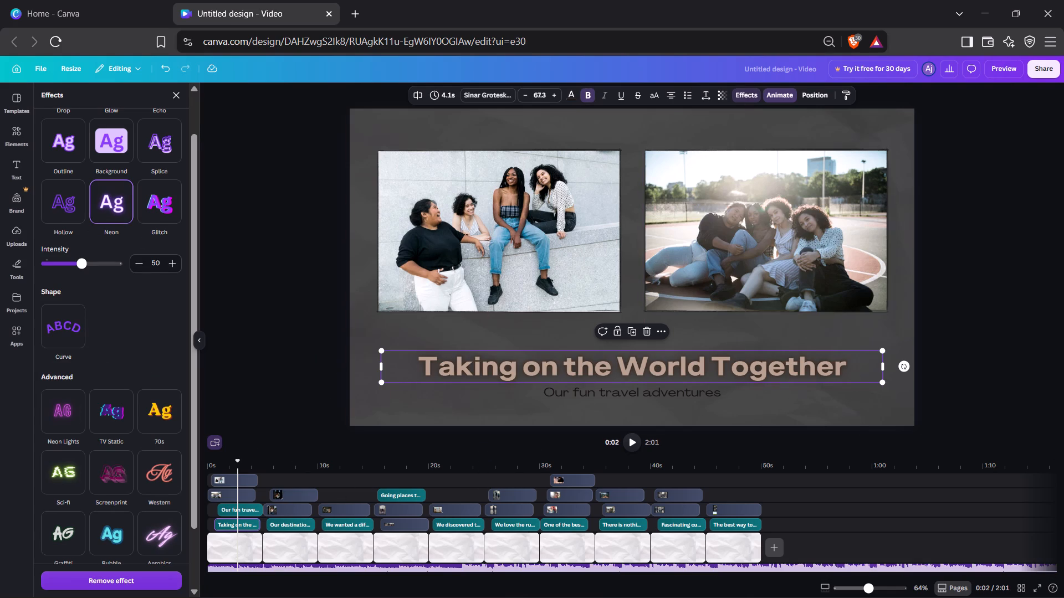
{"action": "left_click_drag", "start_coordinate": [83, 260], "coordinate": [166, 270]}
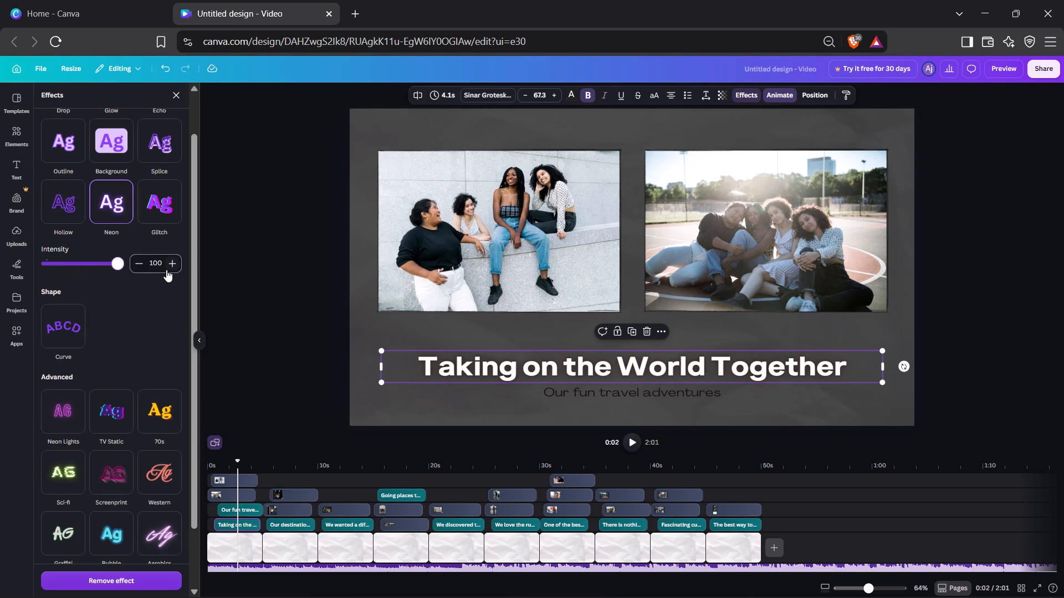
Change the title's font to Cinzel Decorative and widen its text box so the title fits on one line.
{"action": "left_click", "coordinate": [486, 95]}
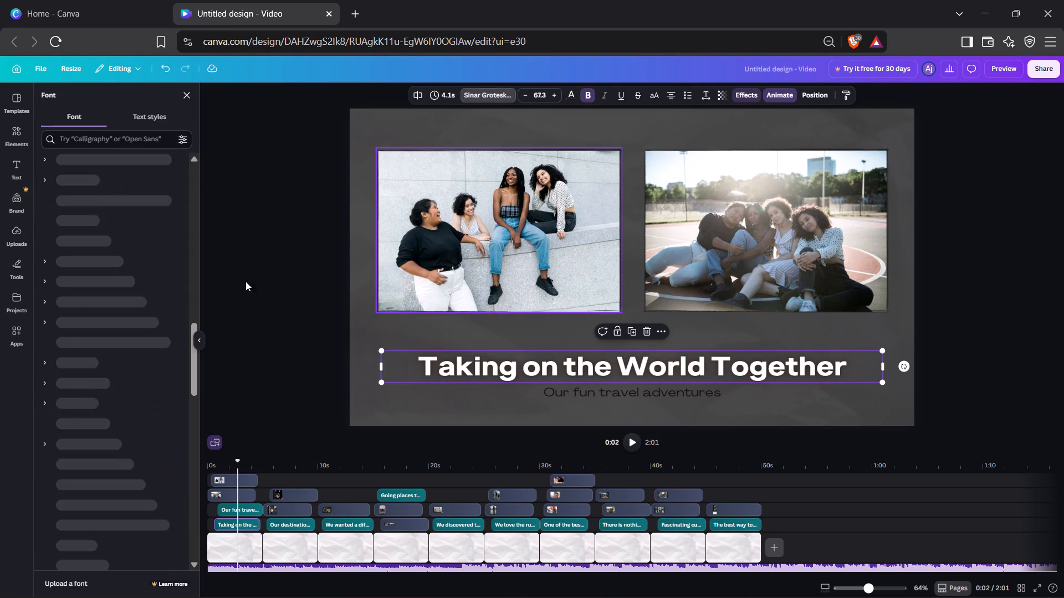
{"action": "left_click", "coordinate": [122, 255]}
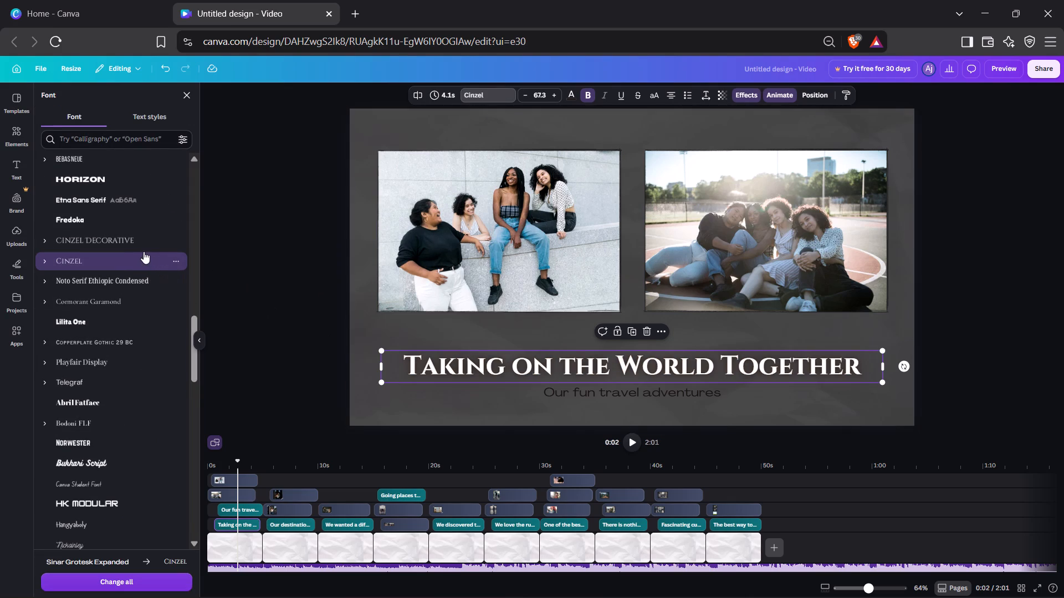
{"action": "left_click", "coordinate": [135, 239]}
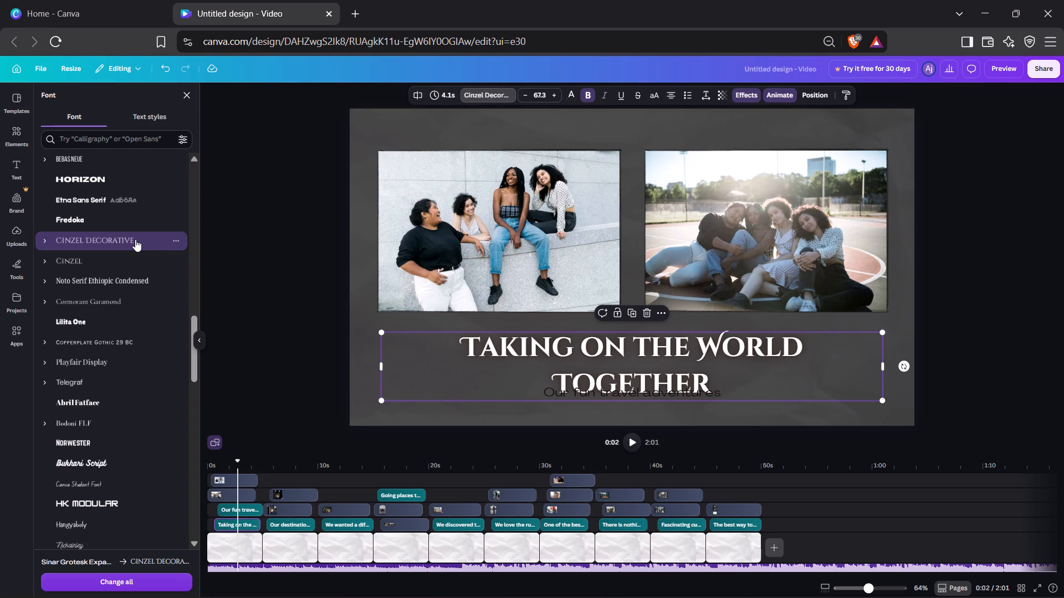
{"action": "left_click_drag", "start_coordinate": [883, 364], "coordinate": [912, 364]}
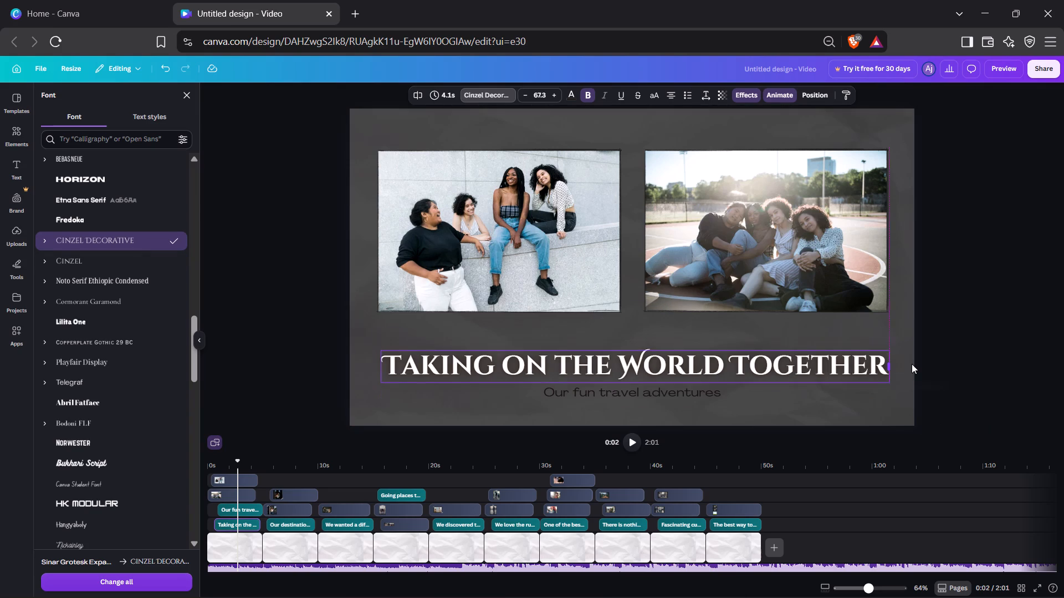
{"action": "left_click_drag", "start_coordinate": [912, 364], "coordinate": [904, 364]}
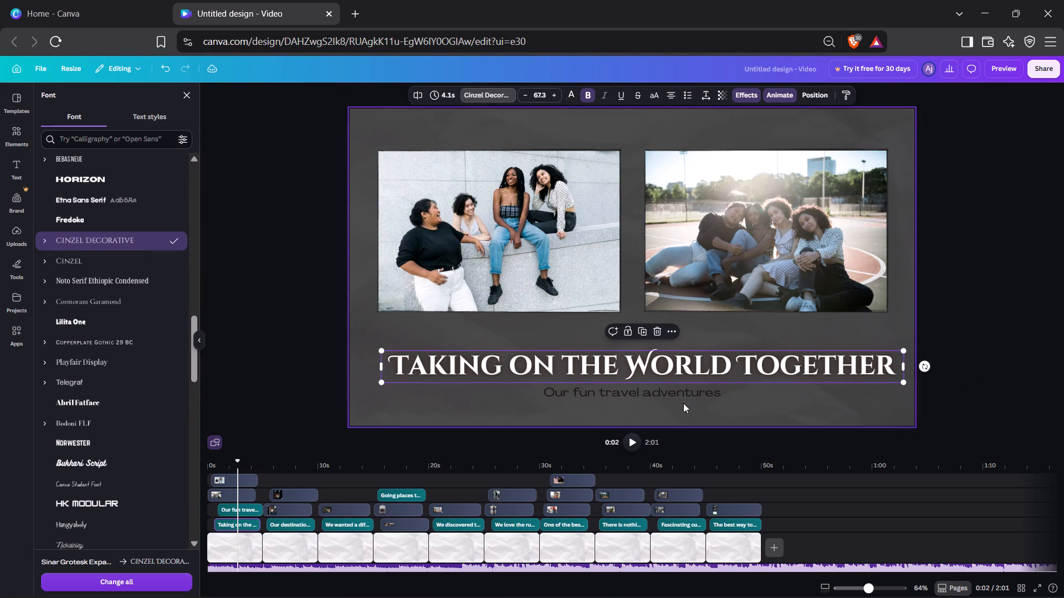
Set the subtitle "Our fun travel adventures" in Cinzel Decorative with the Neon effect at intensity 100.
{"action": "left_click", "coordinate": [685, 391]}
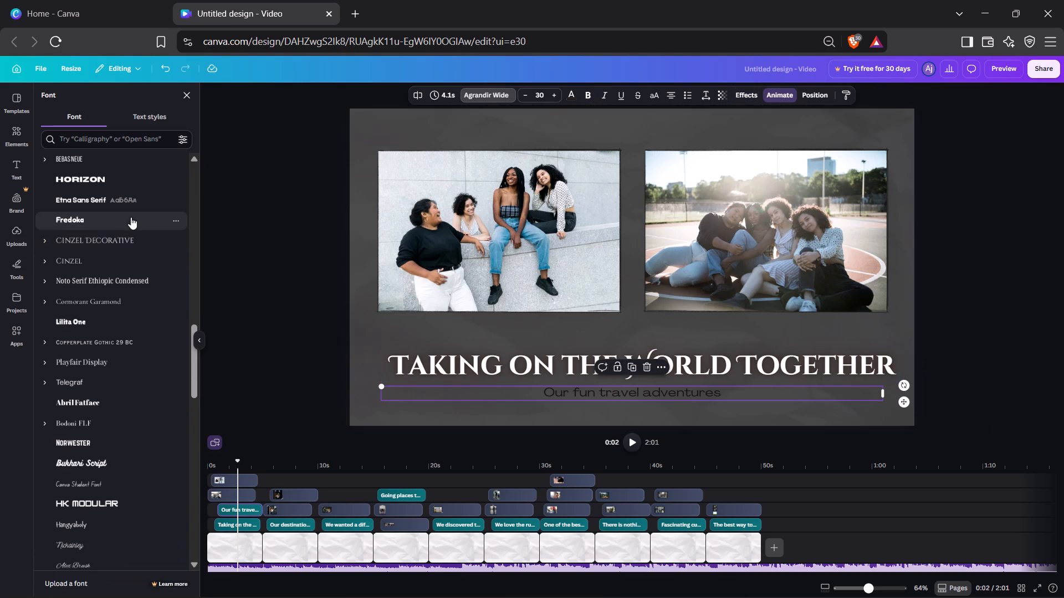
{"action": "left_click", "coordinate": [138, 234]}
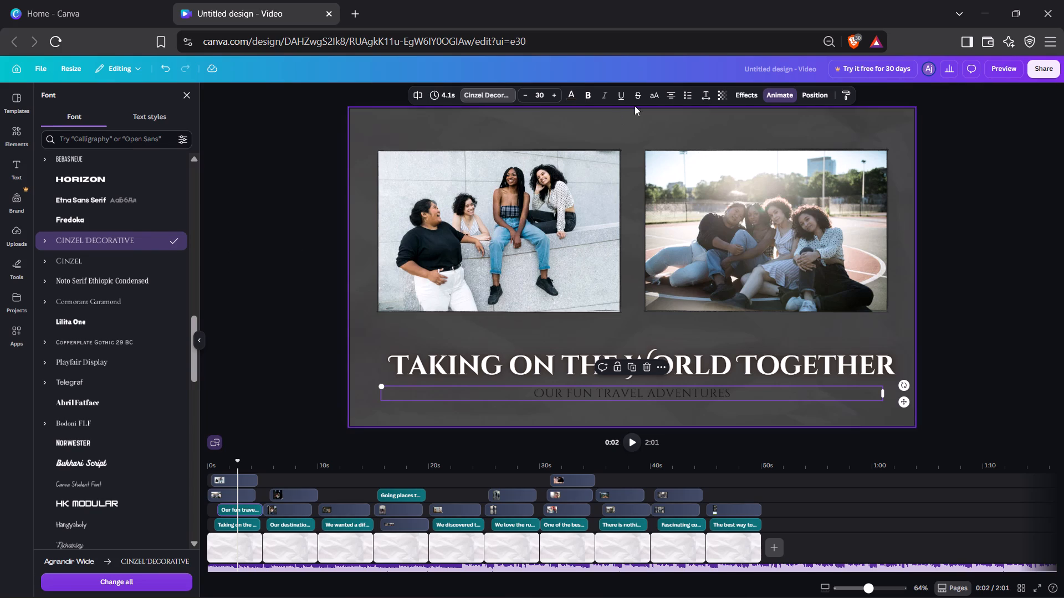
{"action": "left_click", "coordinate": [748, 92]}
{"action": "left_click", "coordinate": [122, 264]}
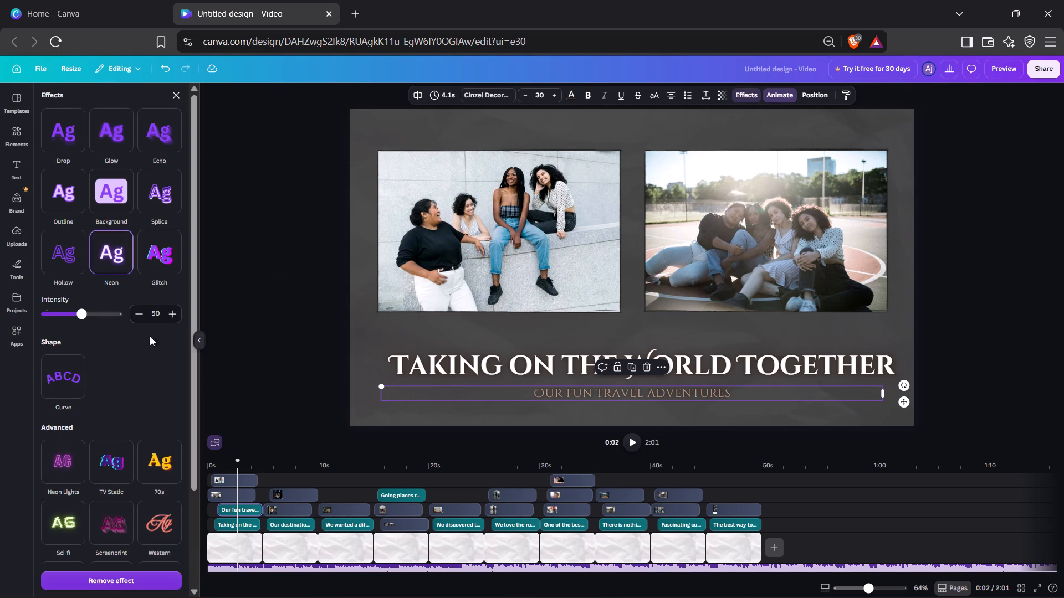
{"action": "left_click_drag", "start_coordinate": [83, 317], "coordinate": [155, 317]}
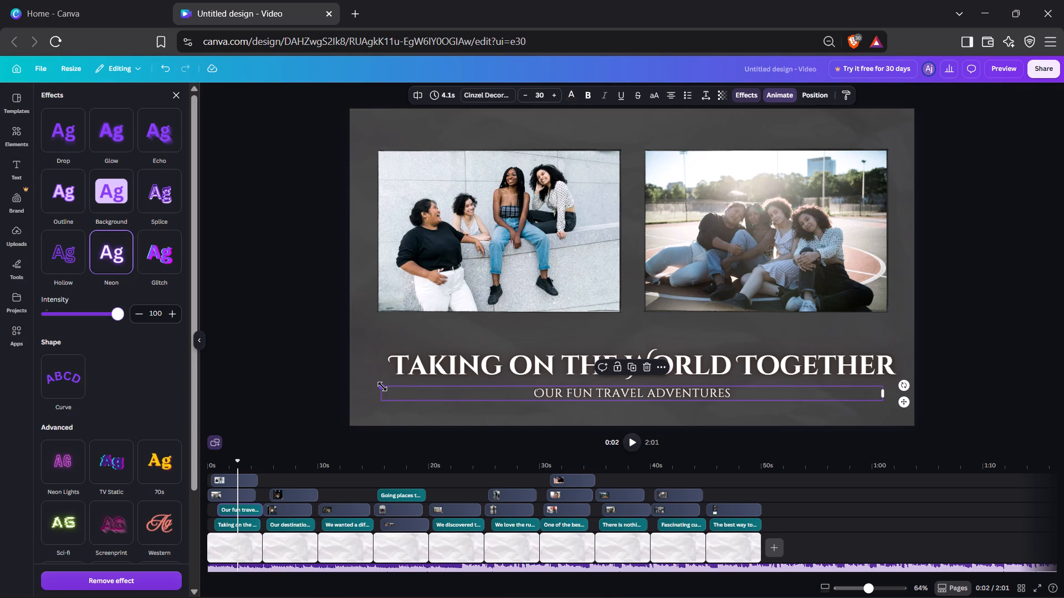
Shrink the subtitle to a font size of about 24.8 and move it to roughly the middle beneath the title.
{"action": "left_click_drag", "start_coordinate": [382, 386], "coordinate": [437, 400]}
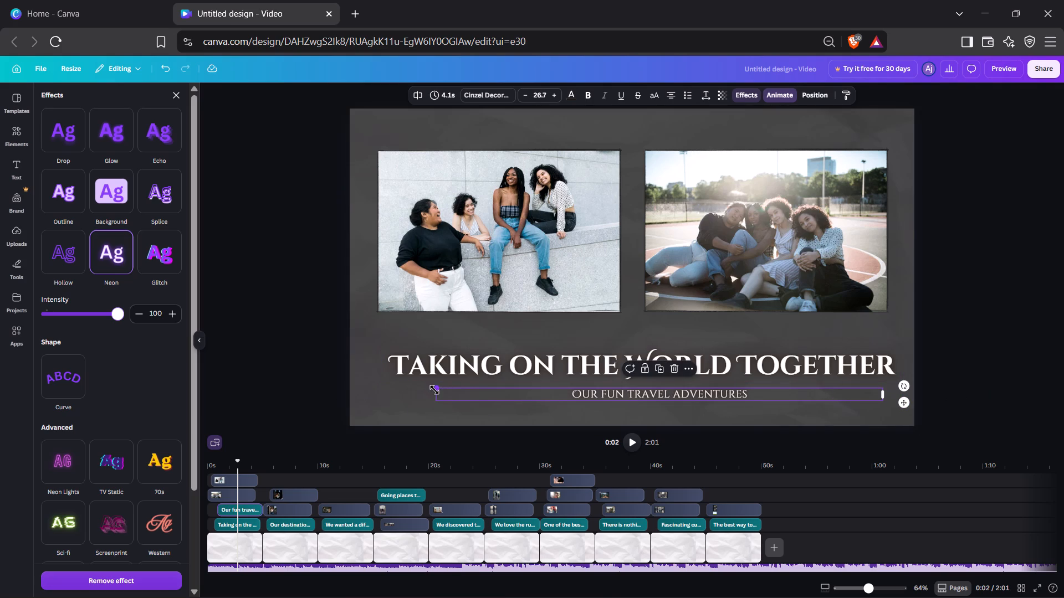
{"action": "left_click_drag", "start_coordinate": [435, 389], "coordinate": [468, 388]}
{"action": "left_click_drag", "start_coordinate": [666, 394], "coordinate": [668, 394]}
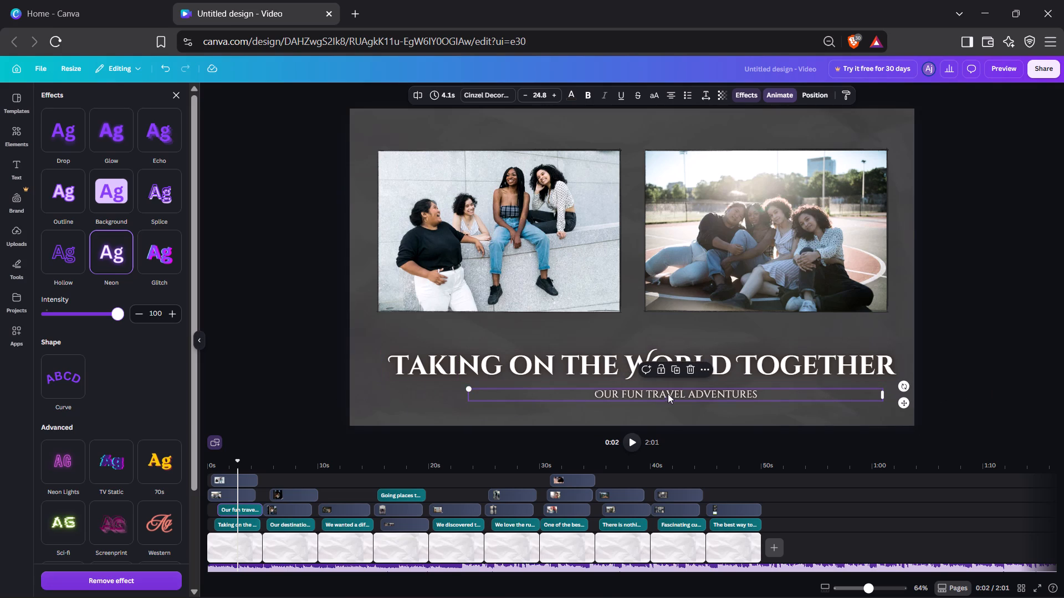
{"action": "left_click_drag", "start_coordinate": [668, 394], "coordinate": [602, 394]}
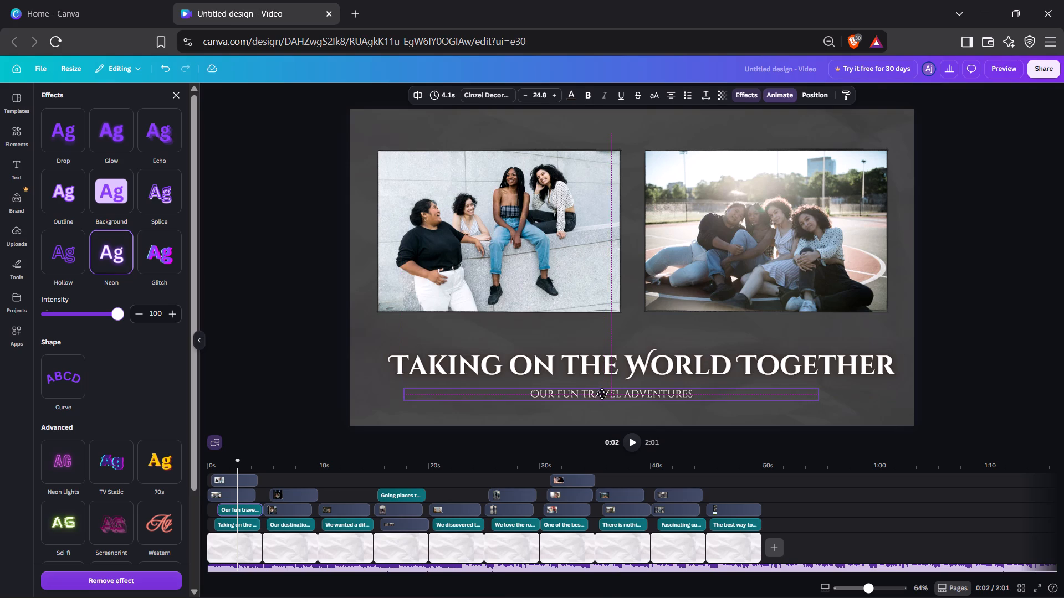
{"action": "left_click_drag", "start_coordinate": [602, 394], "coordinate": [605, 393]}
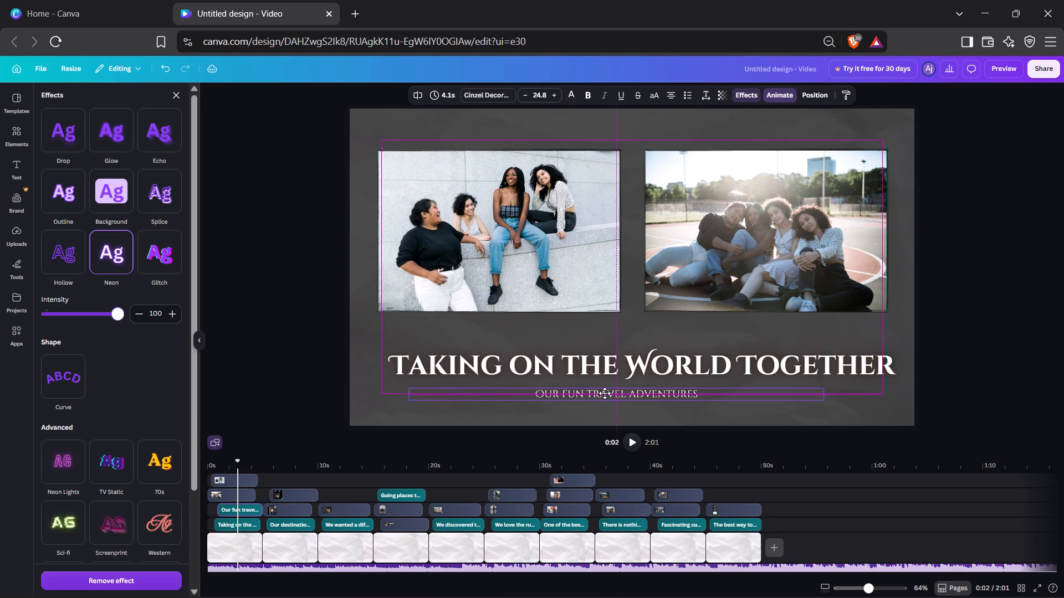
{"action": "left_click_drag", "start_coordinate": [605, 393], "coordinate": [607, 393]}
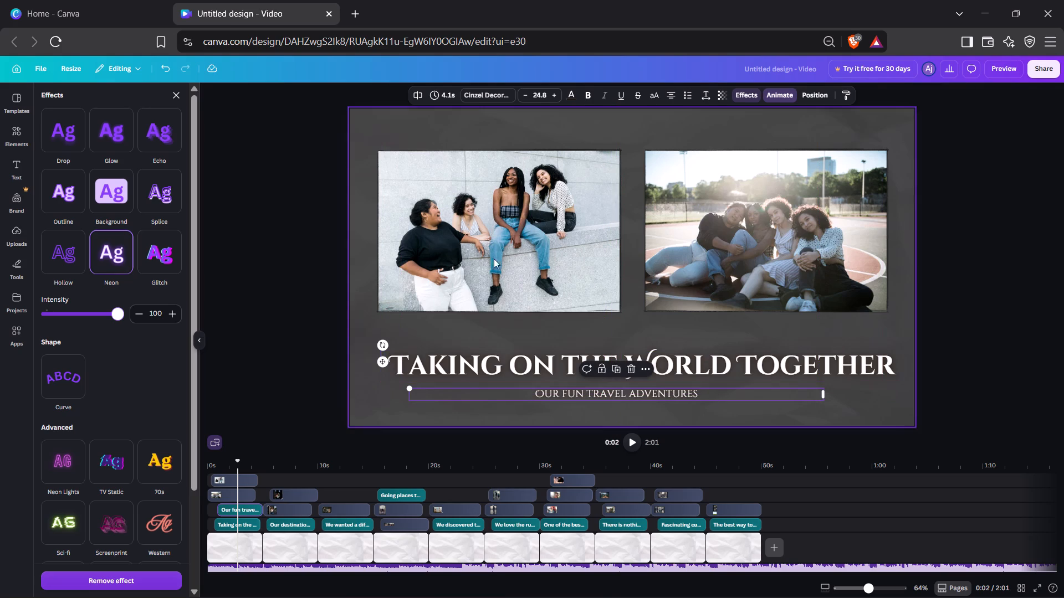
Apply the Glitch effect to both photos on the first page.
{"action": "left_click", "coordinate": [488, 254]}
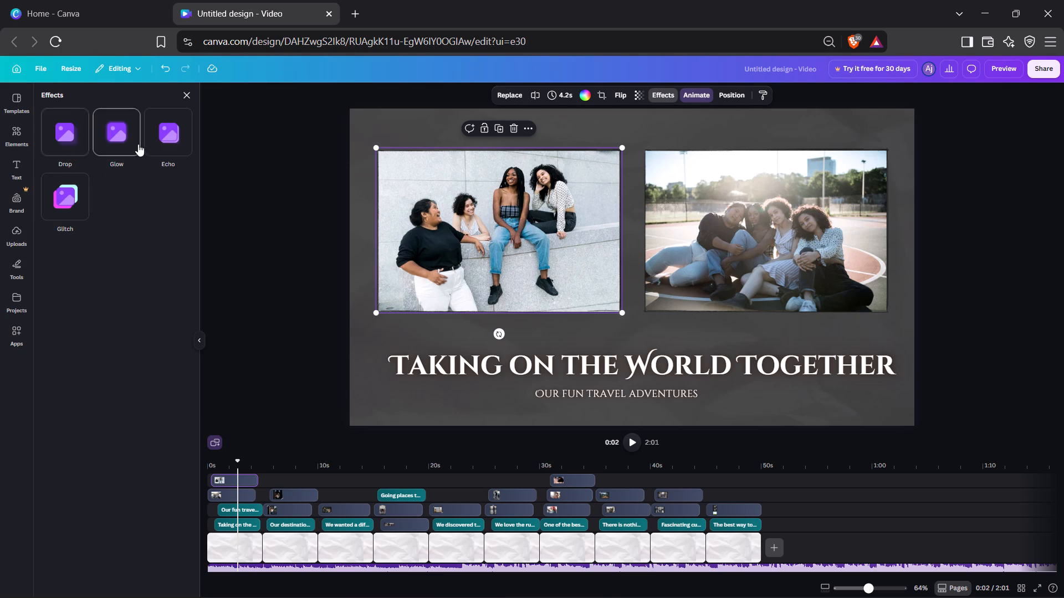
{"action": "left_click", "coordinate": [118, 146]}
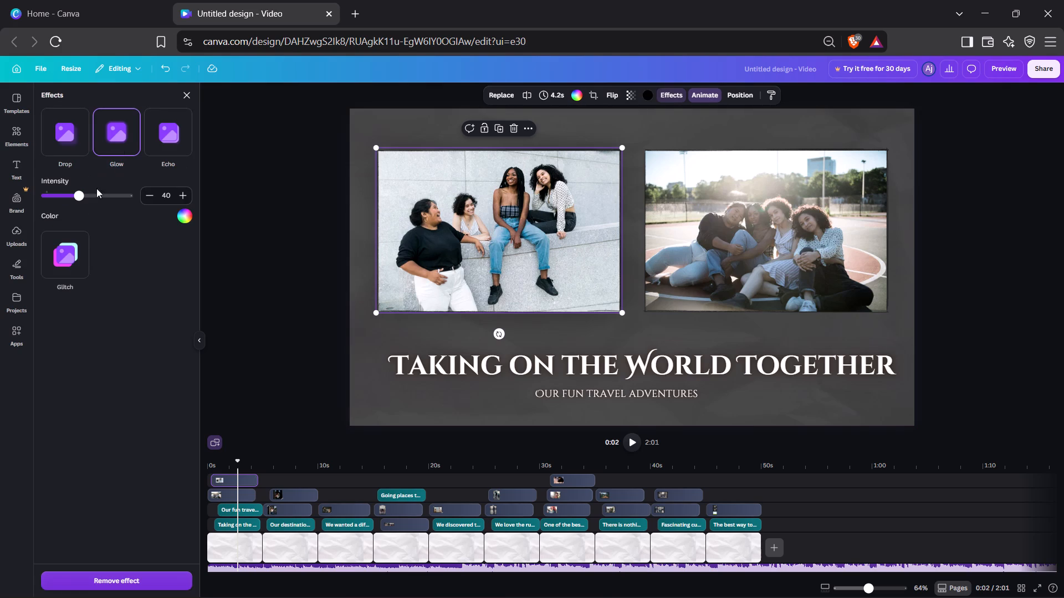
{"action": "left_click", "coordinate": [64, 258]}
{"action": "left_click", "coordinate": [759, 193]}
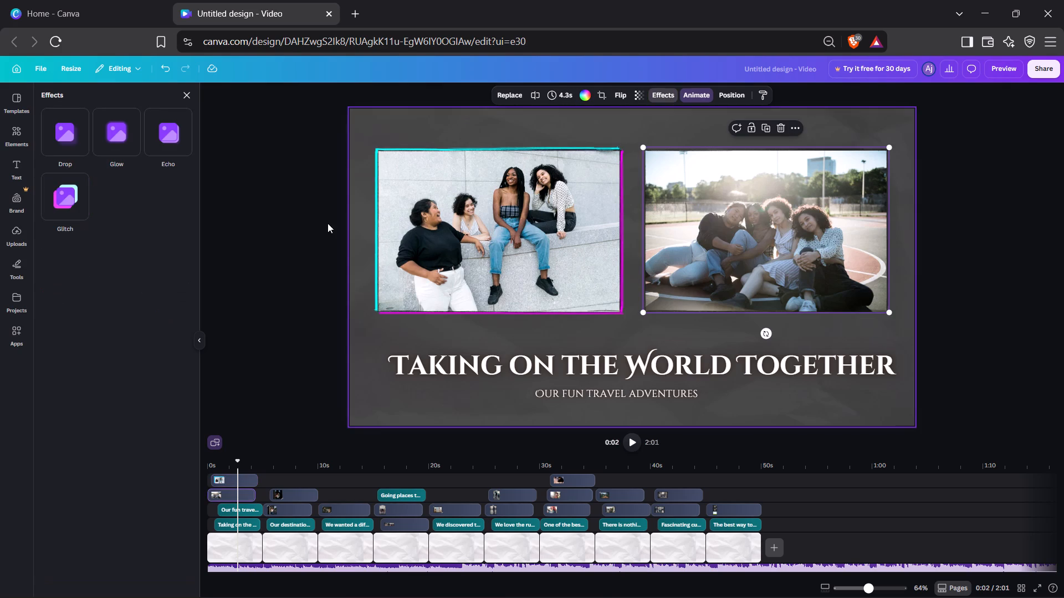
{"action": "left_click", "coordinate": [74, 202]}
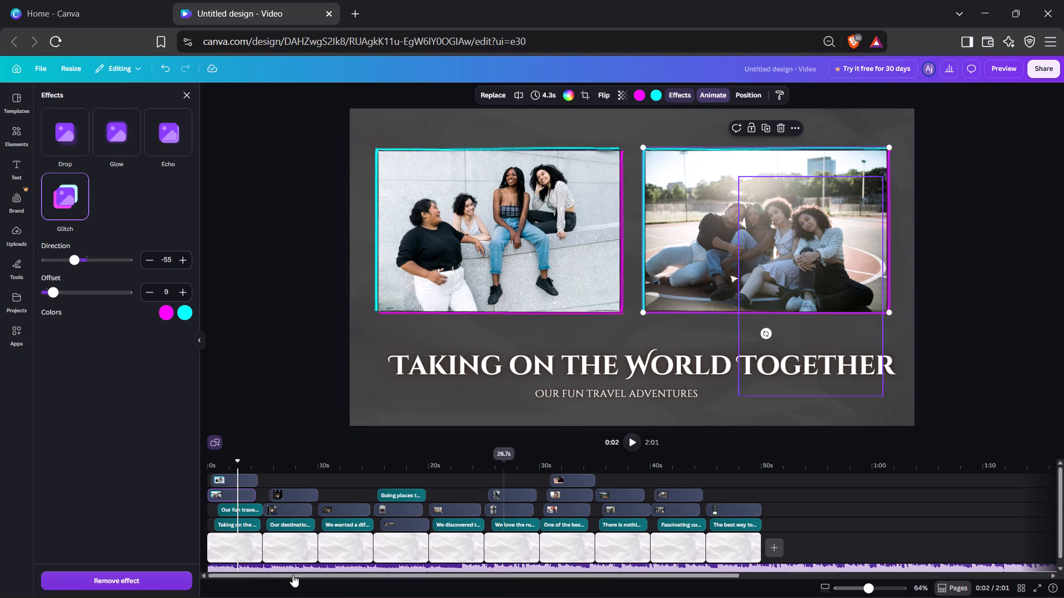
Move to about 0:07 on the second page and recolour its paper background image to black.
{"action": "left_click", "coordinate": [291, 466]}
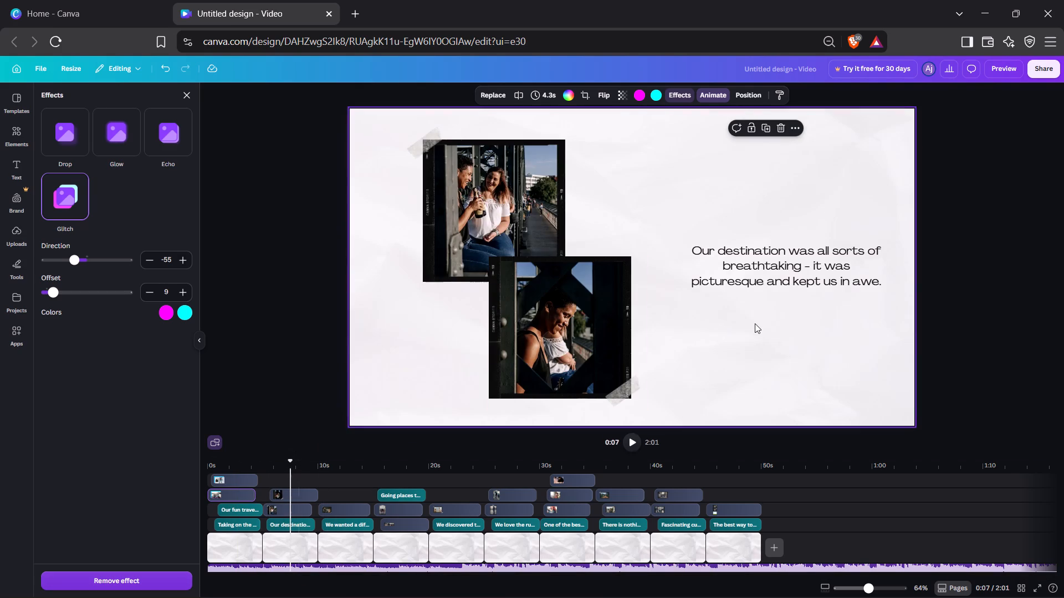
{"action": "left_click", "coordinate": [758, 323]}
{"action": "left_click", "coordinate": [648, 92]}
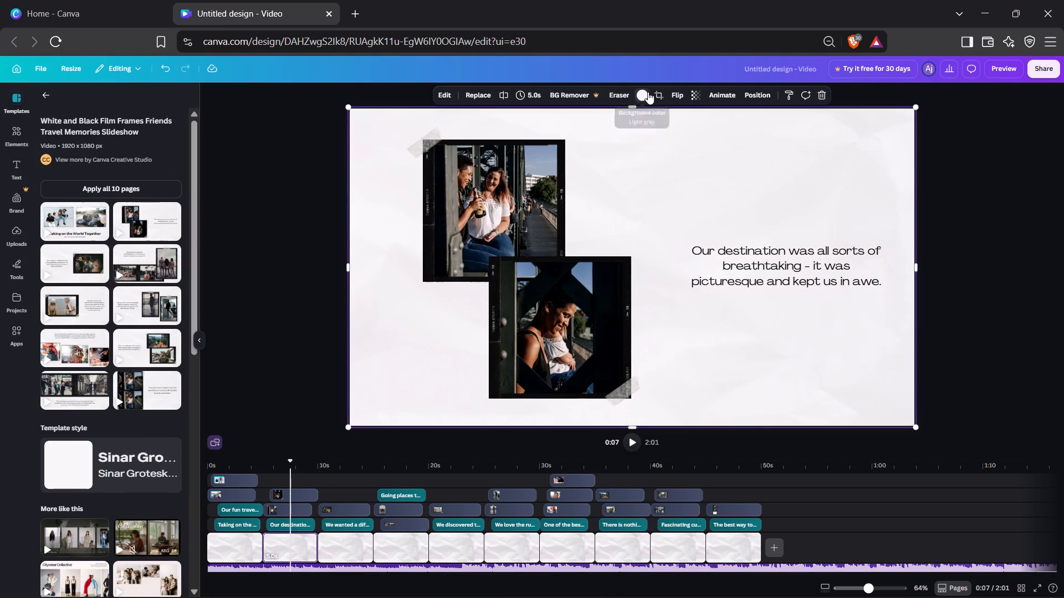
{"action": "left_click", "coordinate": [52, 393]}
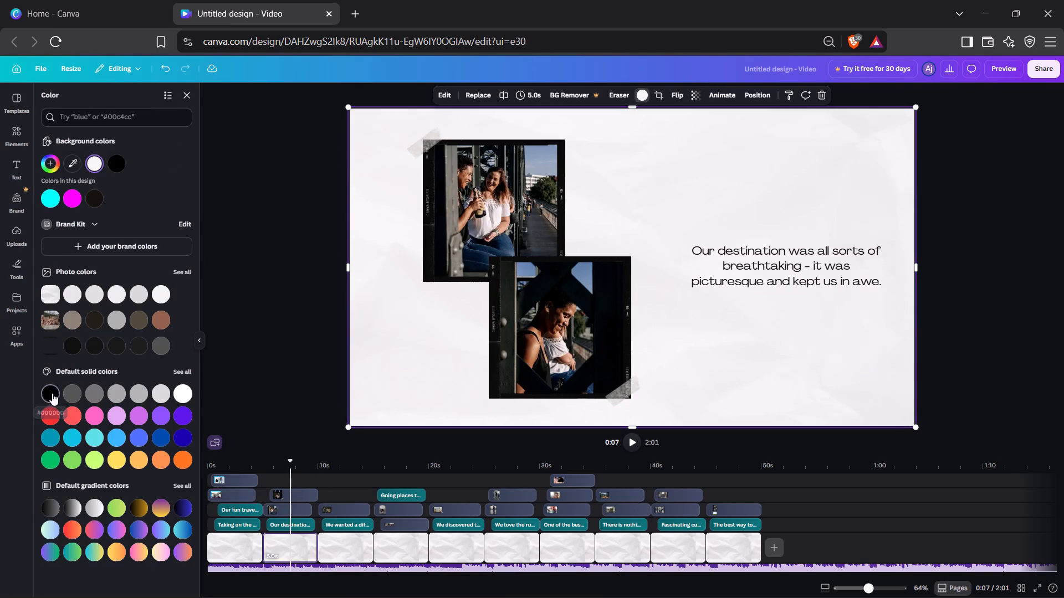
Apply the Neon effect at intensity 100 to the "Our destination was all sorts of breathtaking" text.
{"action": "left_click", "coordinate": [757, 257]}
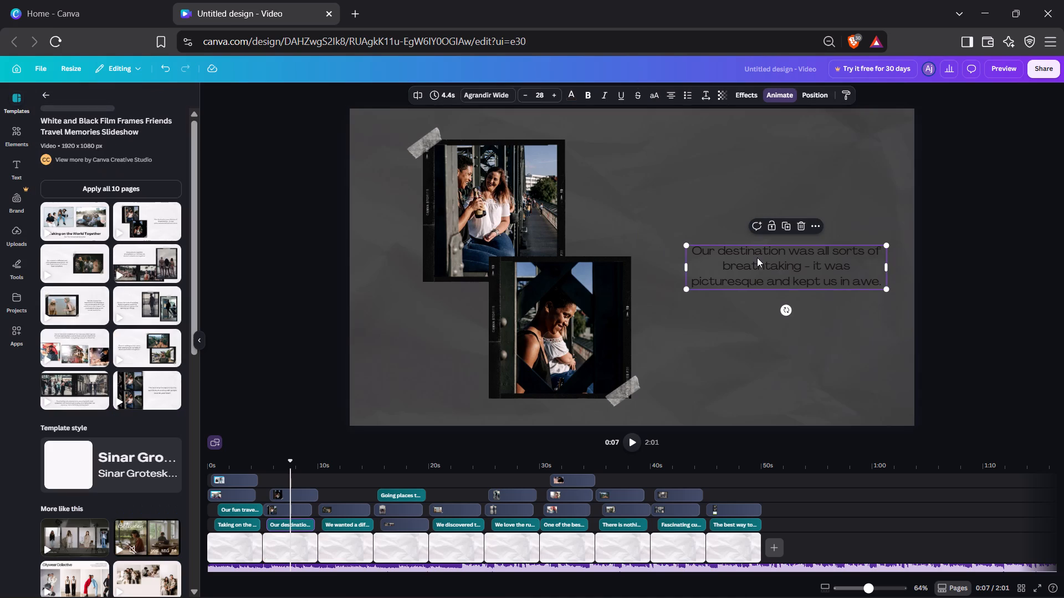
{"action": "left_click", "coordinate": [743, 98]}
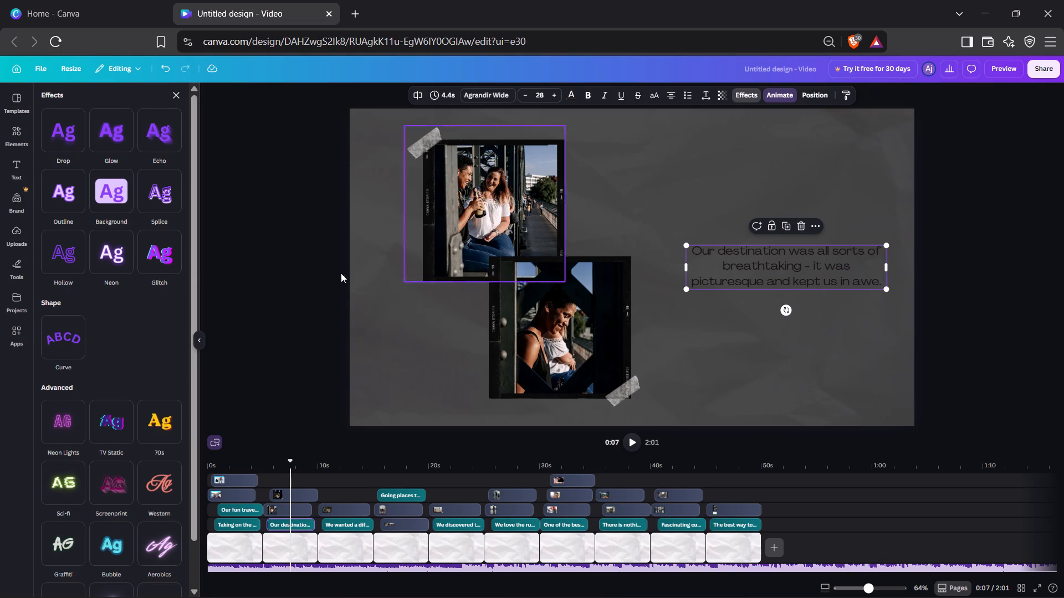
{"action": "left_click", "coordinate": [95, 257]}
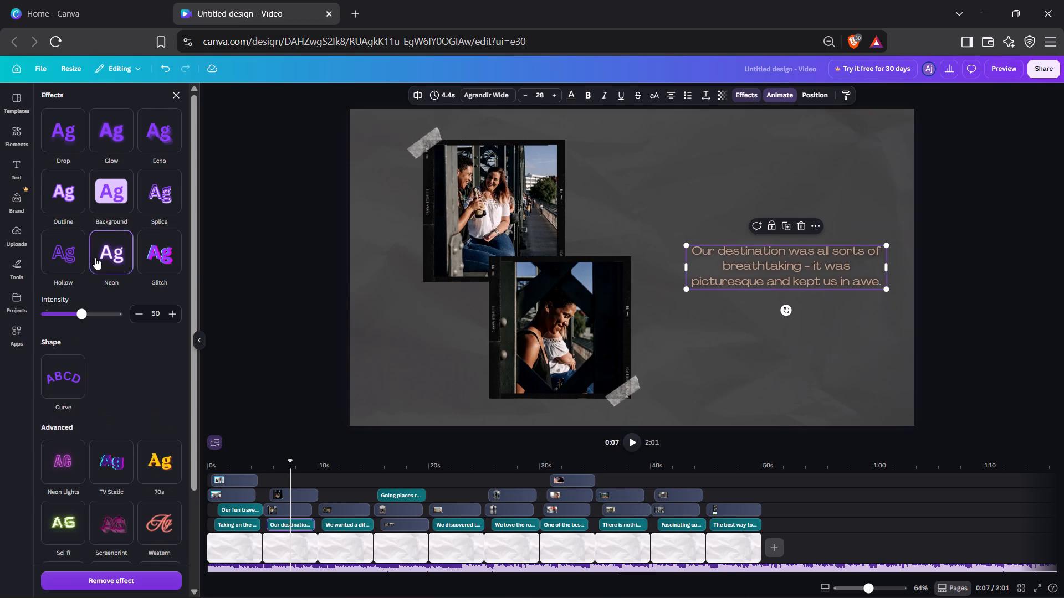
{"action": "left_click_drag", "start_coordinate": [78, 315], "coordinate": [204, 324]}
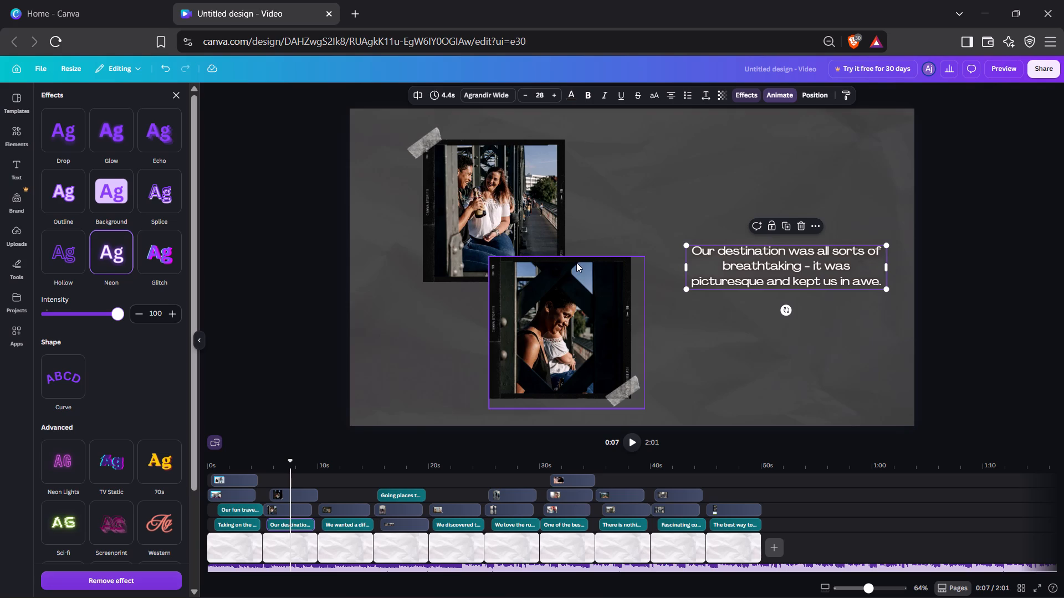
Change the destination text's font to Cinzel Decorative and narrow its text box so it wraps onto five lines.
{"action": "left_click", "coordinate": [492, 92]}
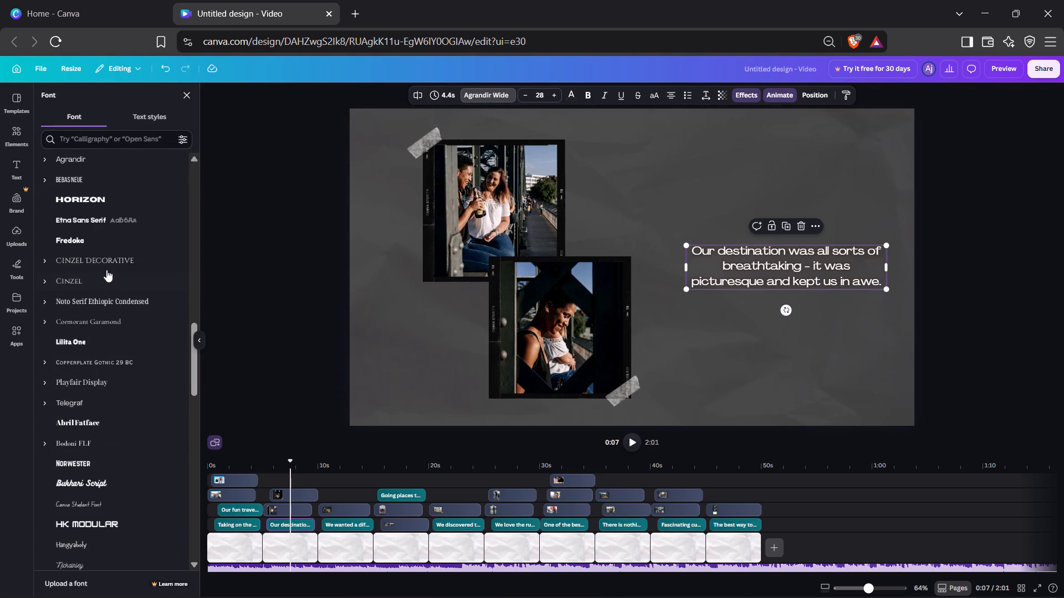
{"action": "left_click", "coordinate": [110, 260]}
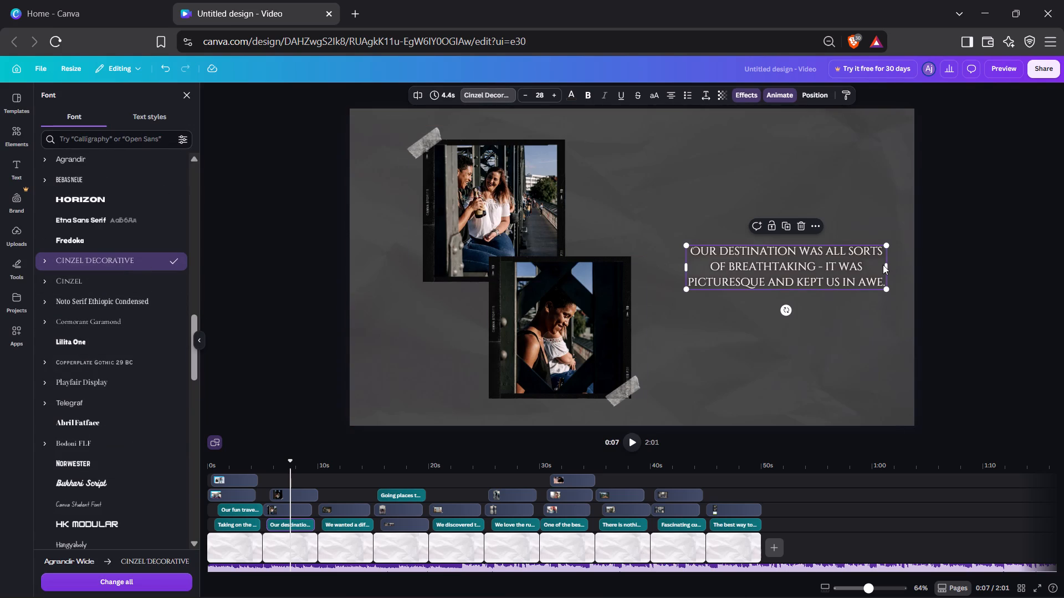
{"action": "left_click_drag", "start_coordinate": [887, 266], "coordinate": [844, 270]}
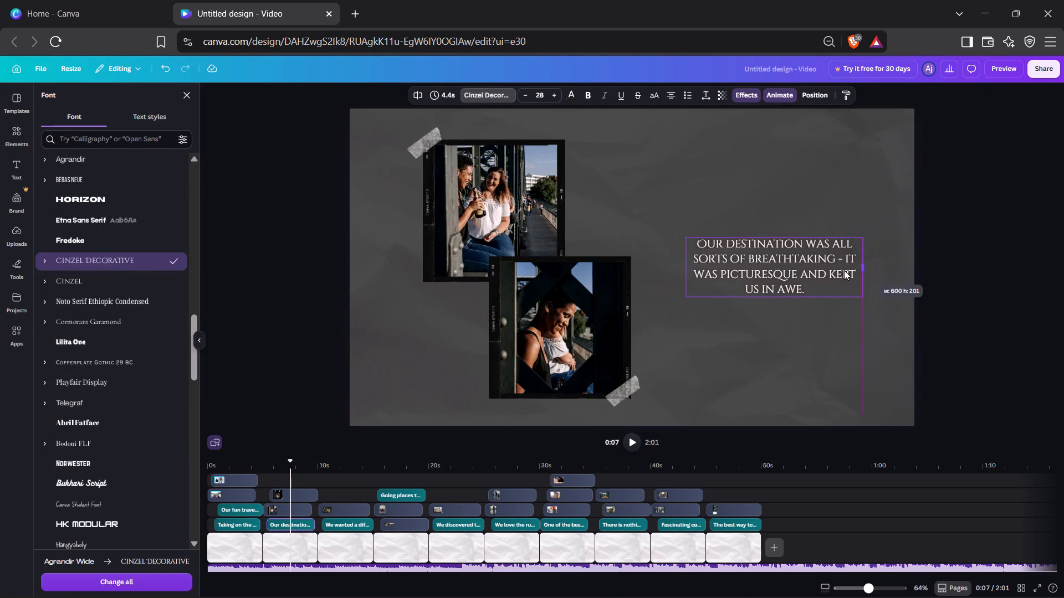
{"action": "left_click_drag", "start_coordinate": [844, 270], "coordinate": [841, 270]}
Change the destination text's colour to white.
{"action": "left_click", "coordinate": [751, 95]}
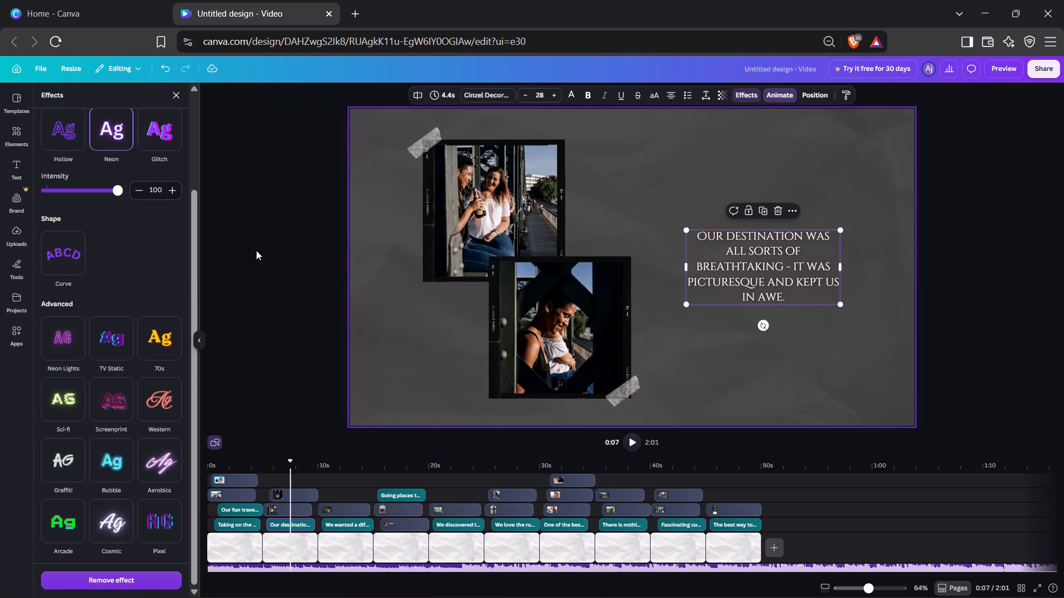
{"action": "left_click", "coordinate": [567, 94]}
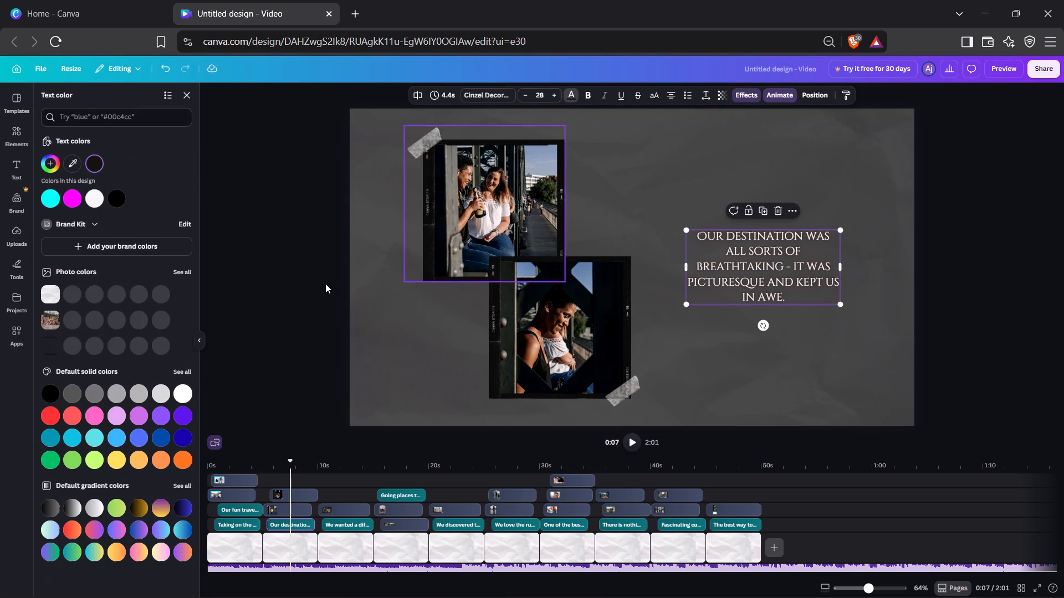
{"action": "left_click", "coordinate": [179, 389]}
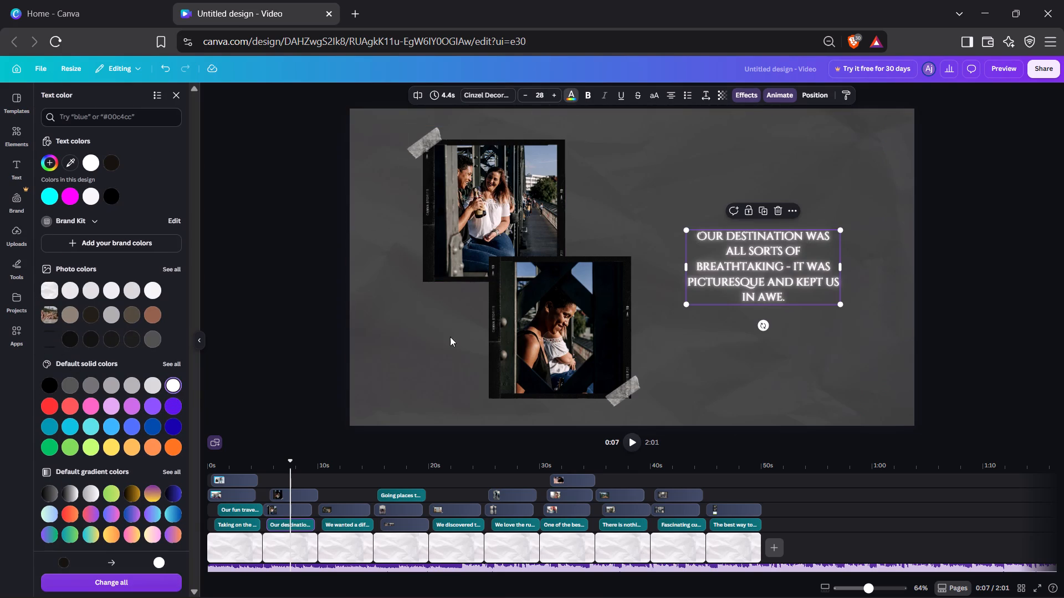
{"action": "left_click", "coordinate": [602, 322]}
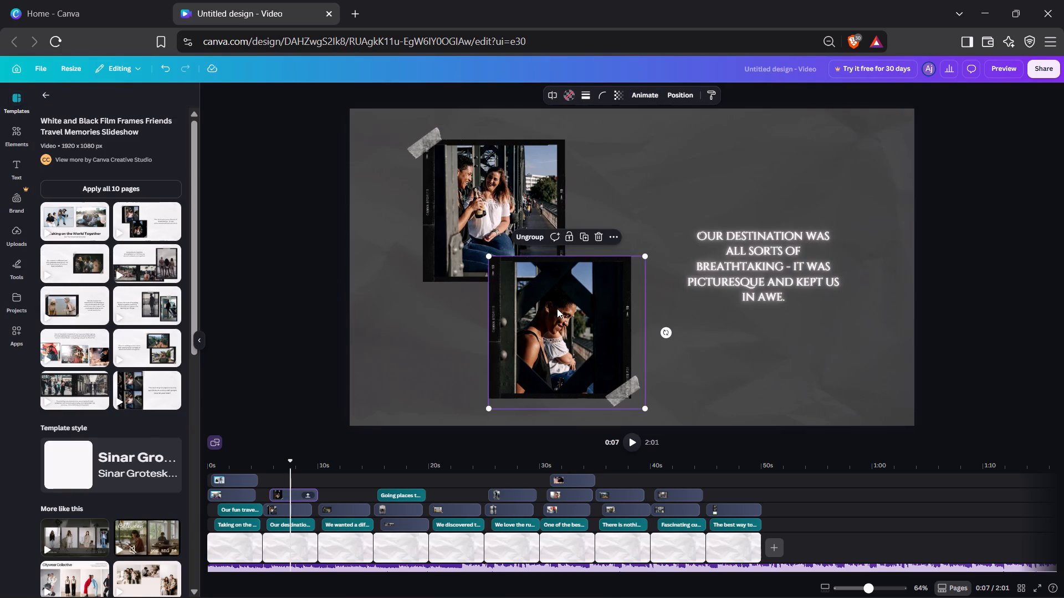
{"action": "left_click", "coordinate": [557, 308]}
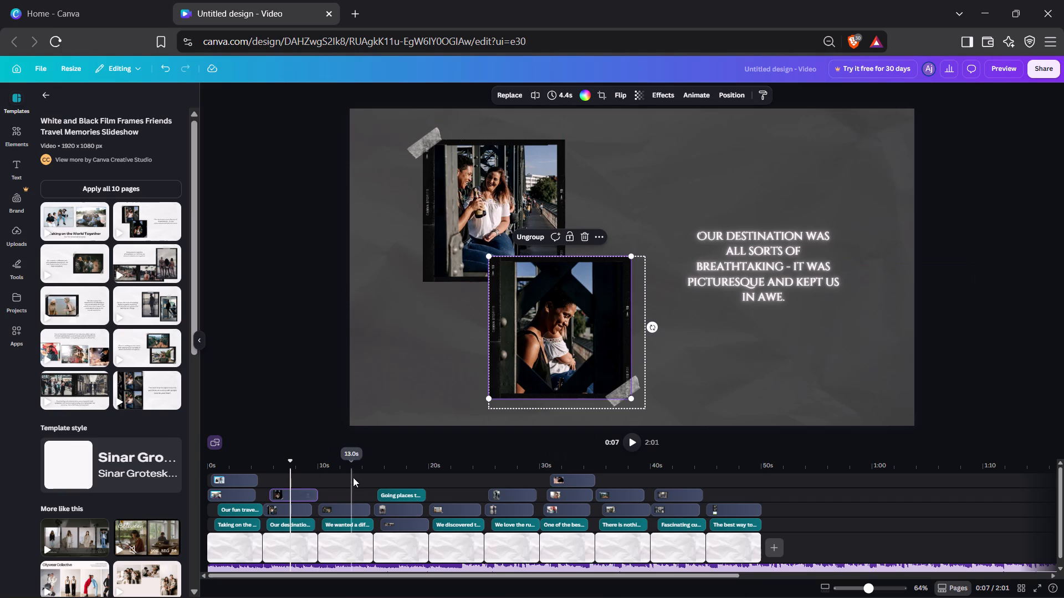
Move to about 0:12 on the third page and recolour its paper background image to black.
{"action": "left_click", "coordinate": [352, 467]}
{"action": "left_click", "coordinate": [493, 363]}
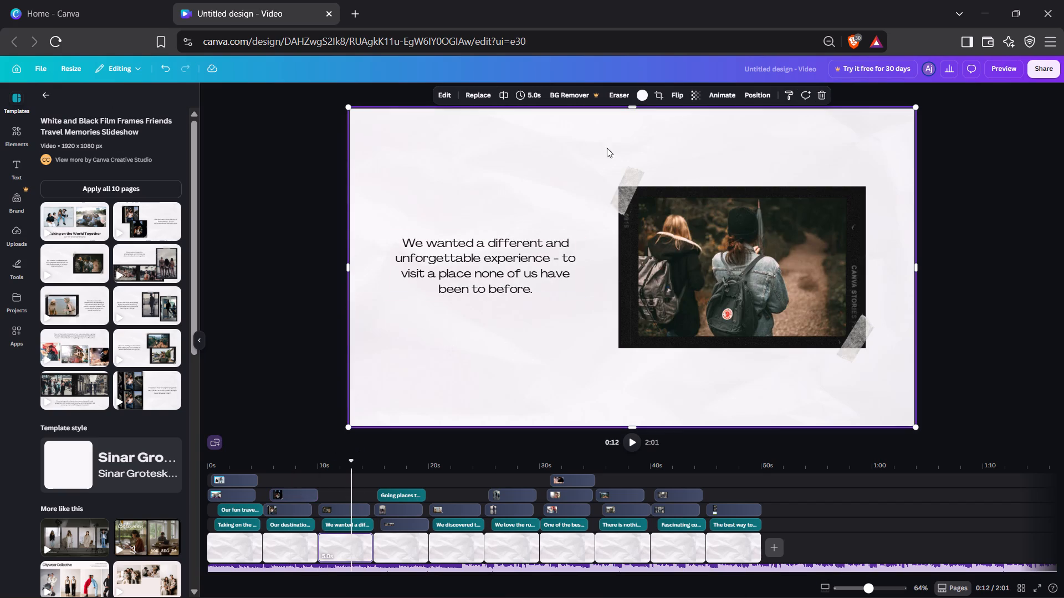
{"action": "left_click", "coordinate": [643, 92]}
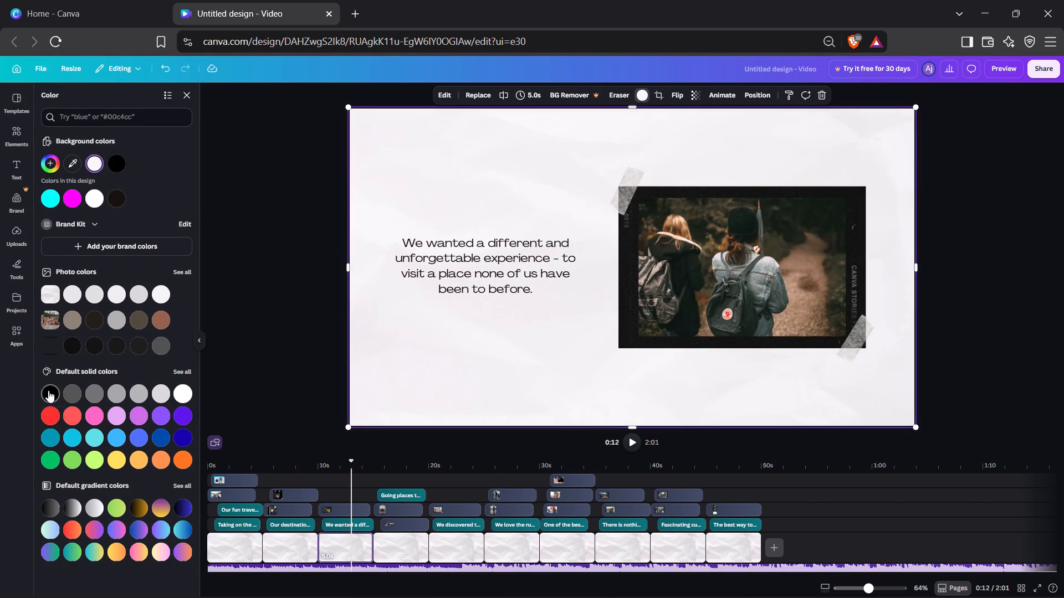
{"action": "left_click", "coordinate": [48, 390]}
Apply the Neon effect at intensity 100 to the "We wanted a different and unforgettable experience" text.
{"action": "left_click", "coordinate": [480, 285]}
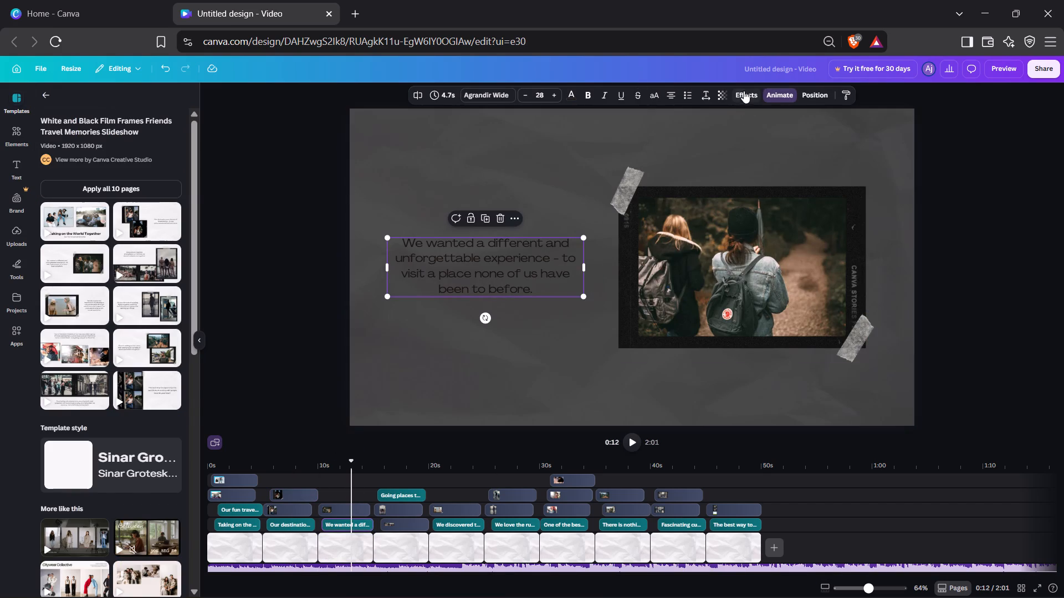
{"action": "left_click", "coordinate": [744, 90]}
{"action": "left_click", "coordinate": [118, 259]}
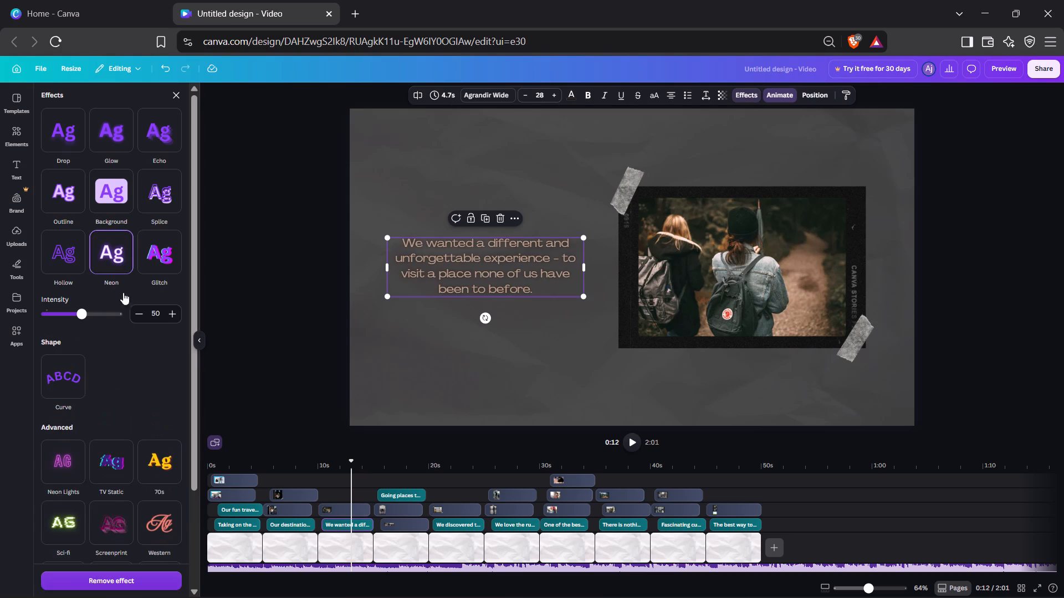
{"action": "left_click_drag", "start_coordinate": [85, 316], "coordinate": [236, 304]}
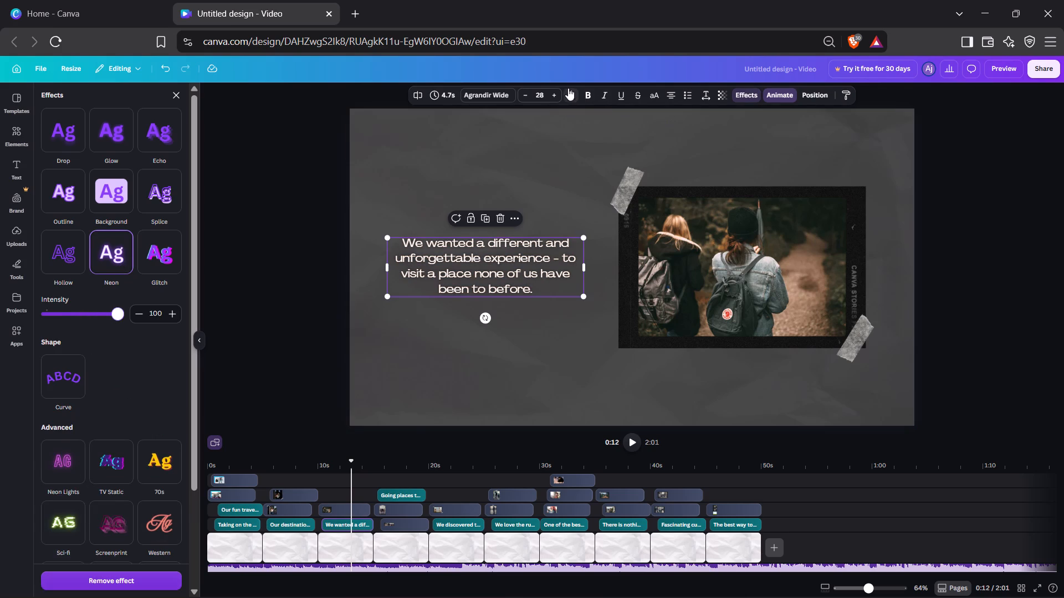
Try several gradient colours and orange on the third page's text, settling on solid yellow.
{"action": "left_click", "coordinate": [568, 88]}
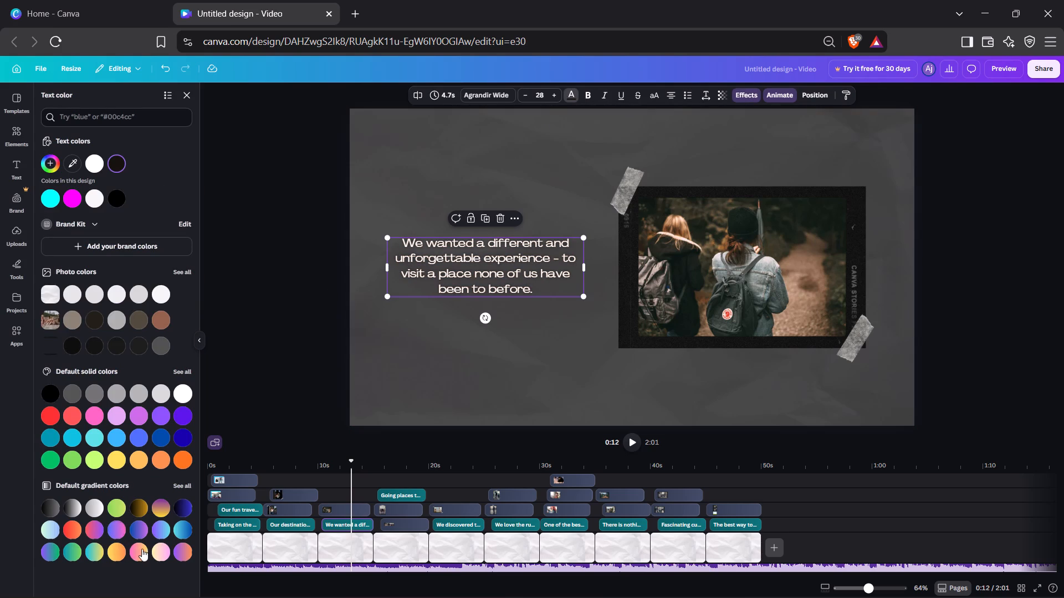
{"action": "left_click", "coordinate": [153, 553]}
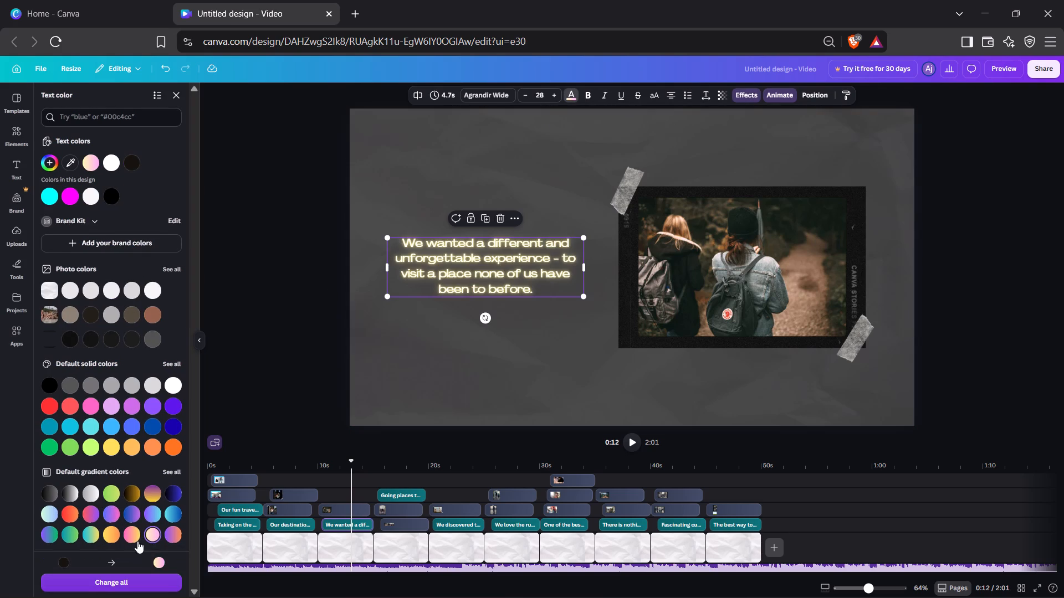
{"action": "left_click", "coordinate": [130, 534]}
{"action": "left_click", "coordinate": [147, 533]}
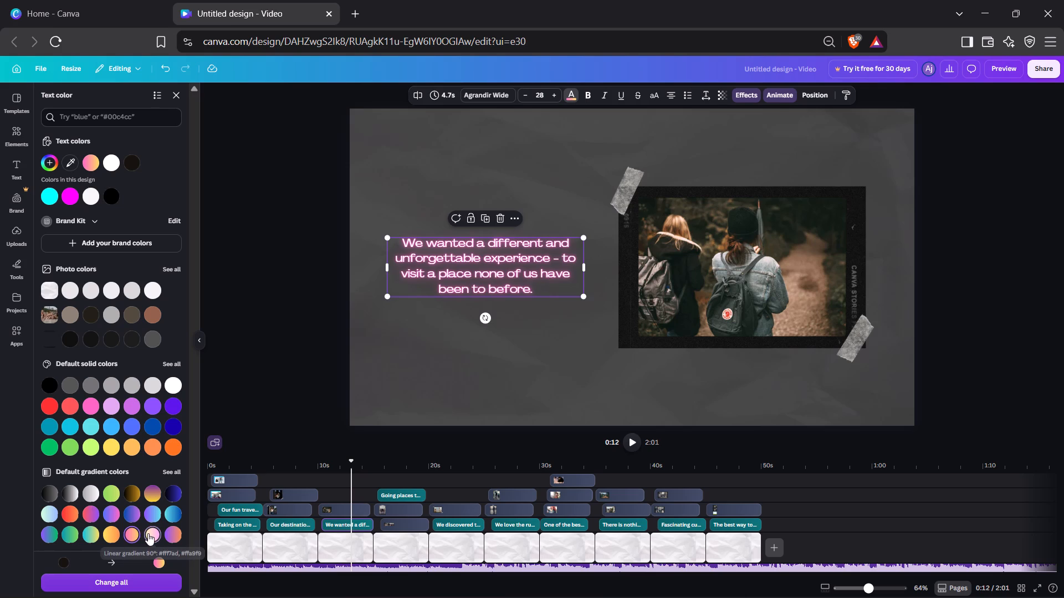
{"action": "left_click", "coordinate": [179, 534]}
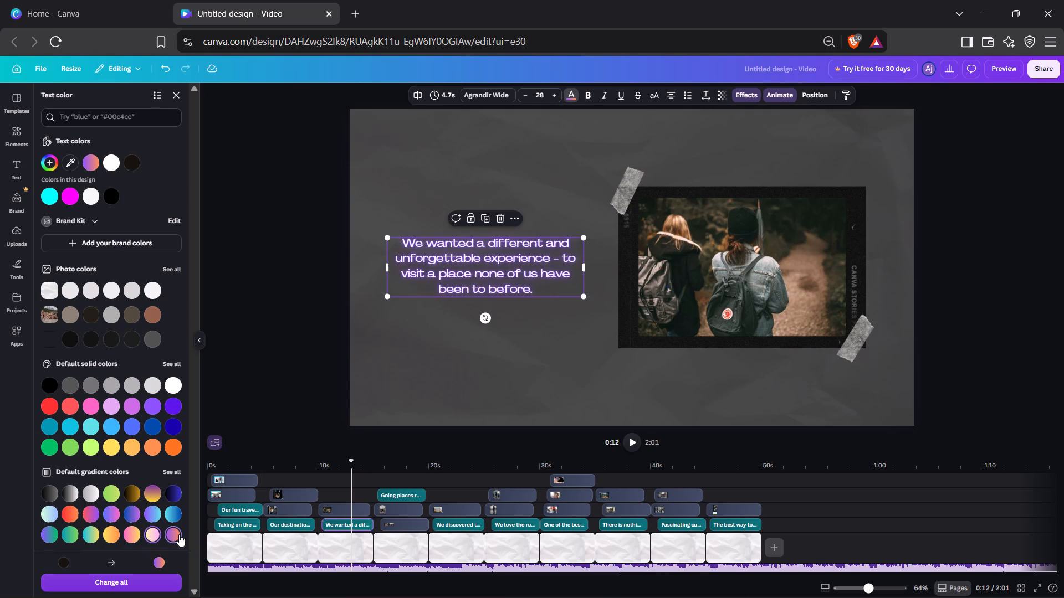
{"action": "left_click", "coordinate": [130, 446]}
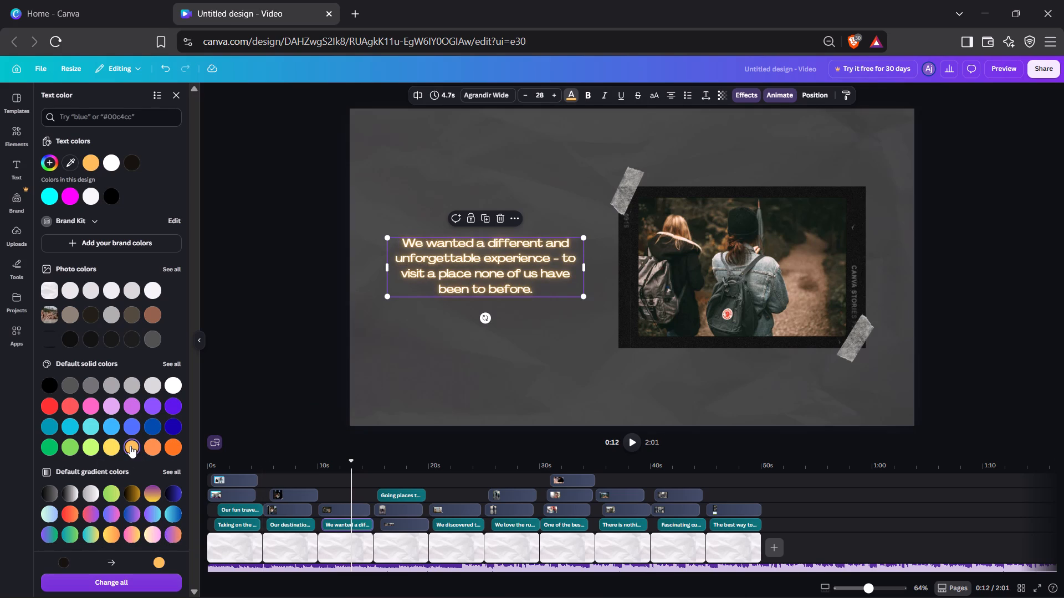
{"action": "left_click", "coordinate": [106, 448]}
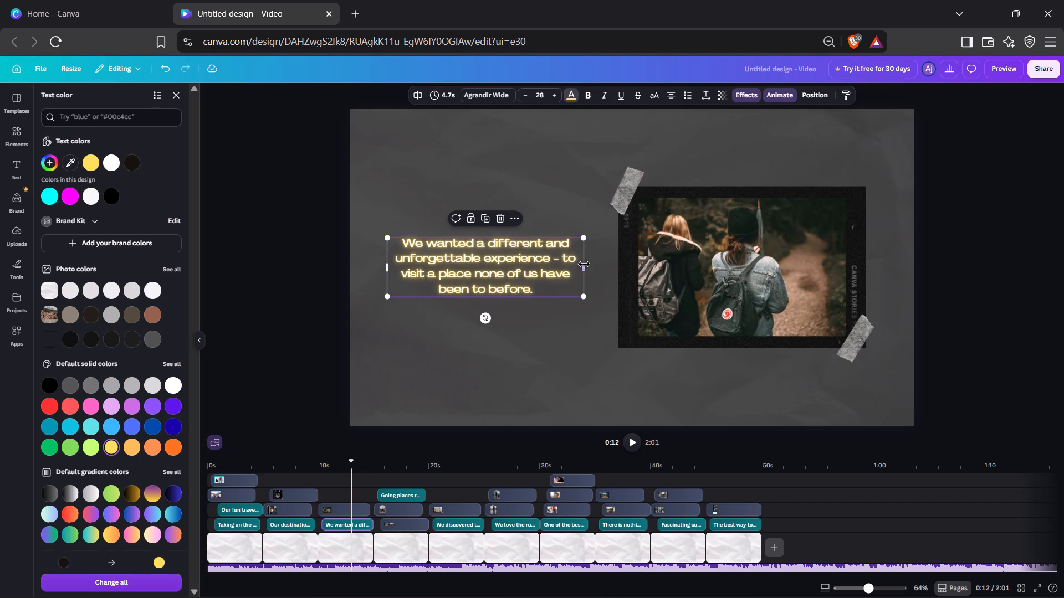
Widen the third page's text box slightly, scale the text up to size 29.1 and shift it slightly left.
{"action": "left_click_drag", "start_coordinate": [584, 270], "coordinate": [520, 268]}
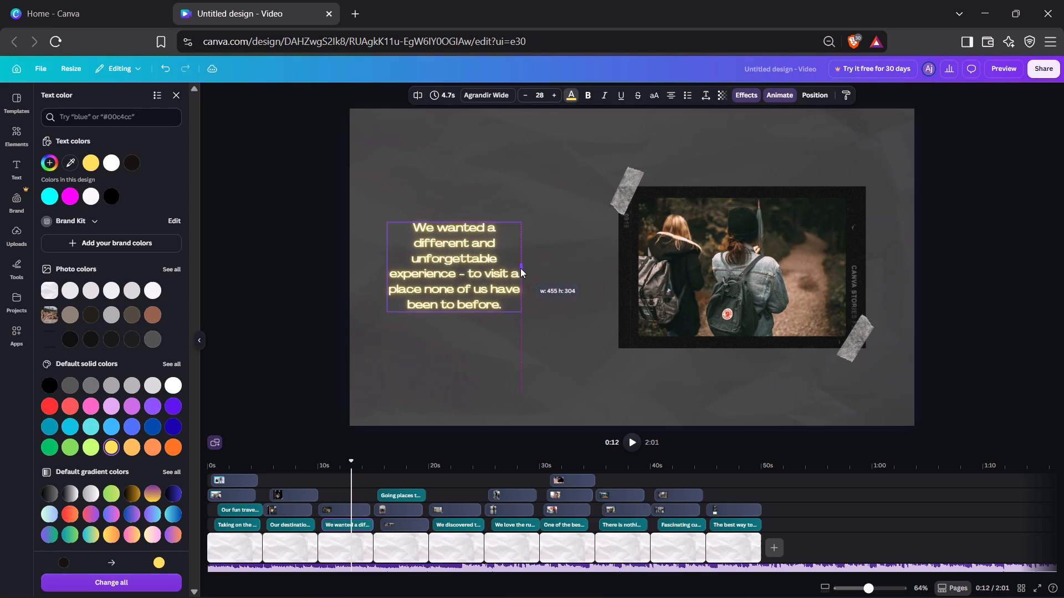
{"action": "left_click_drag", "start_coordinate": [520, 268], "coordinate": [454, 266]}
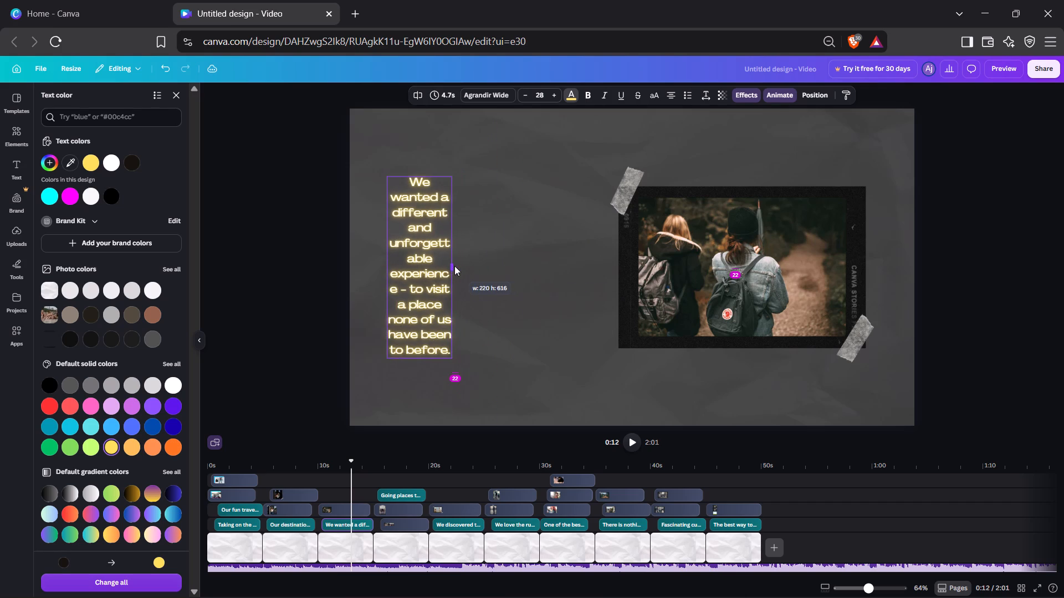
{"action": "left_click_drag", "start_coordinate": [454, 266], "coordinate": [594, 286]}
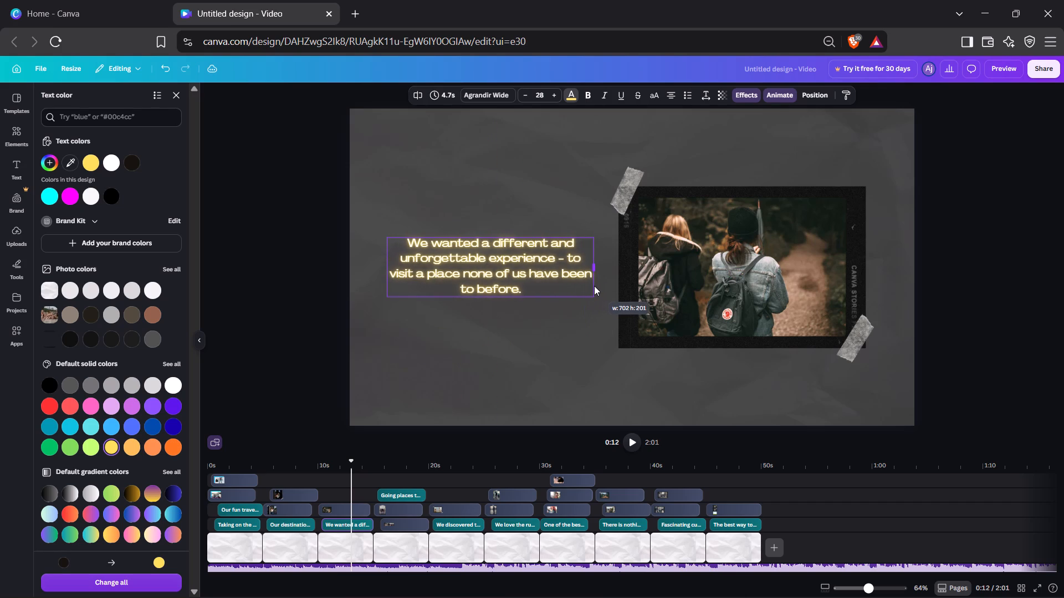
{"action": "left_click_drag", "start_coordinate": [594, 286], "coordinate": [597, 286]}
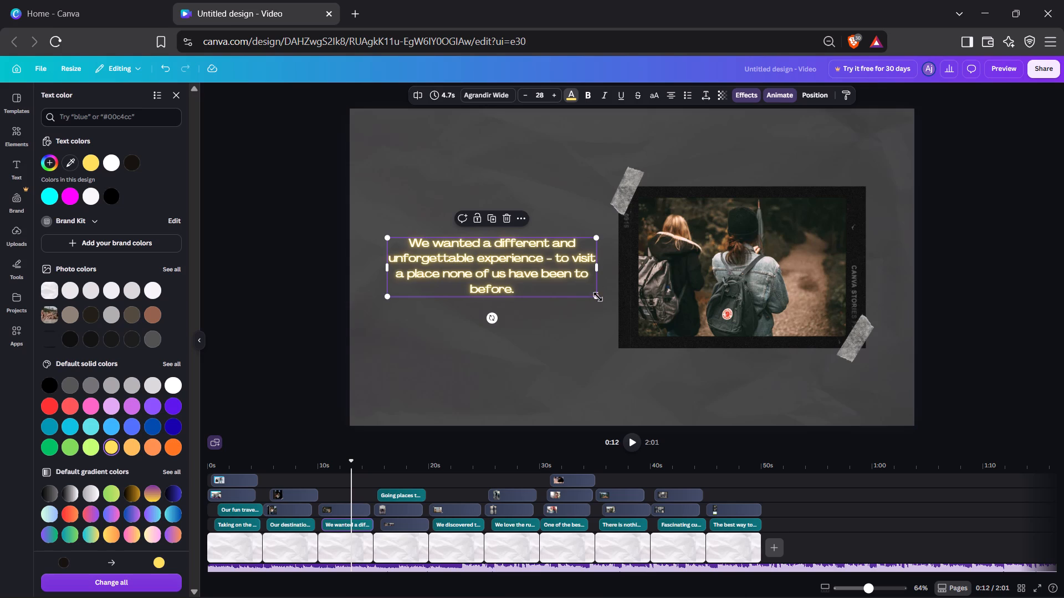
{"action": "left_click_drag", "start_coordinate": [596, 298], "coordinate": [605, 305]}
{"action": "left_click_drag", "start_coordinate": [518, 256], "coordinate": [508, 256]}
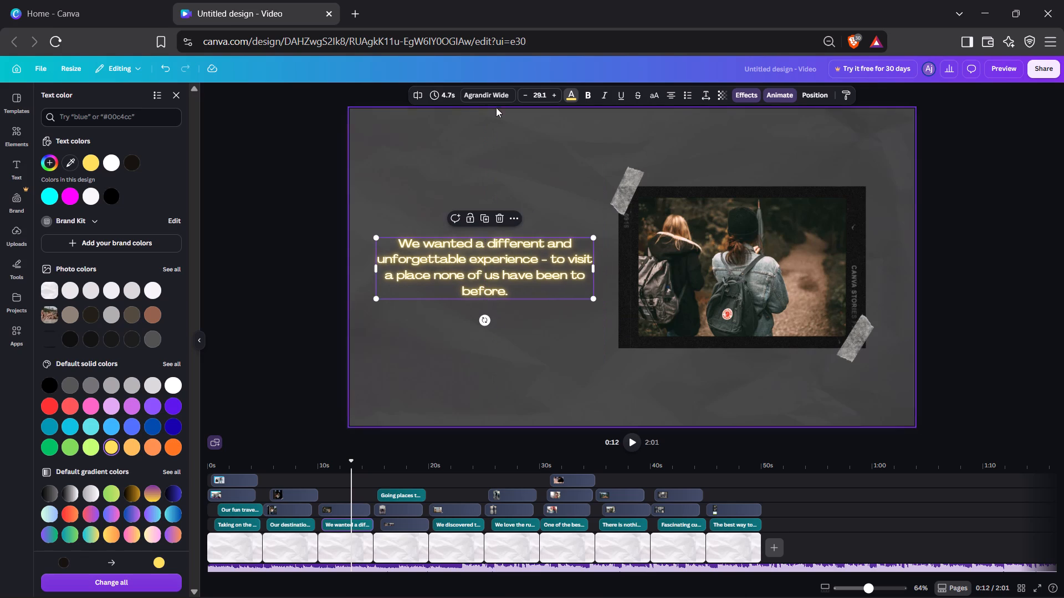
Change the third page's text to Cinzel Decorative, widen its box towards the photo and shift it slightly left.
{"action": "left_click", "coordinate": [489, 91]}
{"action": "left_click", "coordinate": [101, 266]}
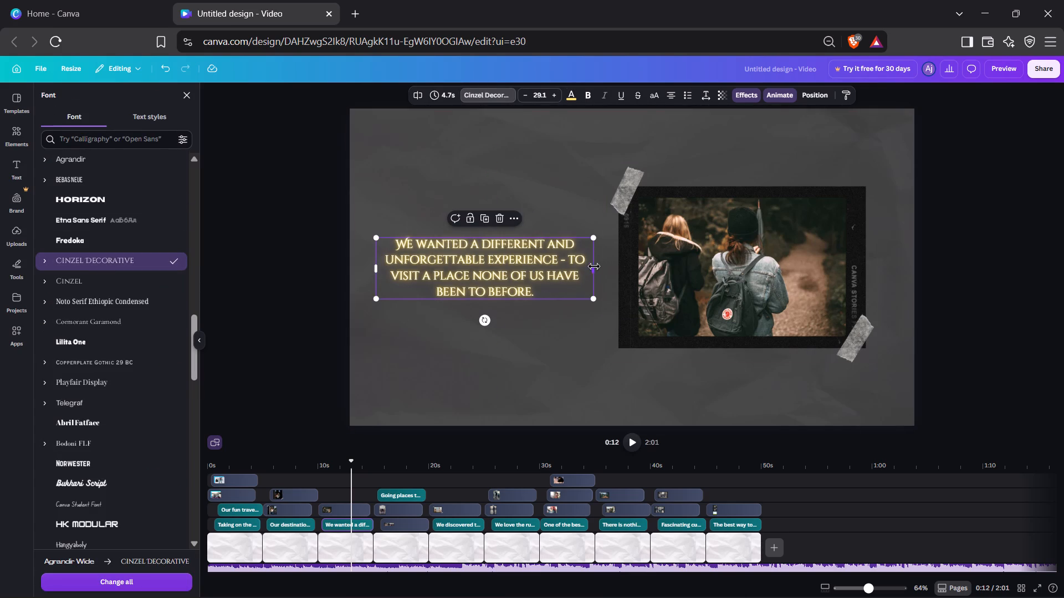
{"action": "left_click_drag", "start_coordinate": [594, 269], "coordinate": [620, 269]}
{"action": "left_click_drag", "start_coordinate": [554, 276], "coordinate": [542, 276]}
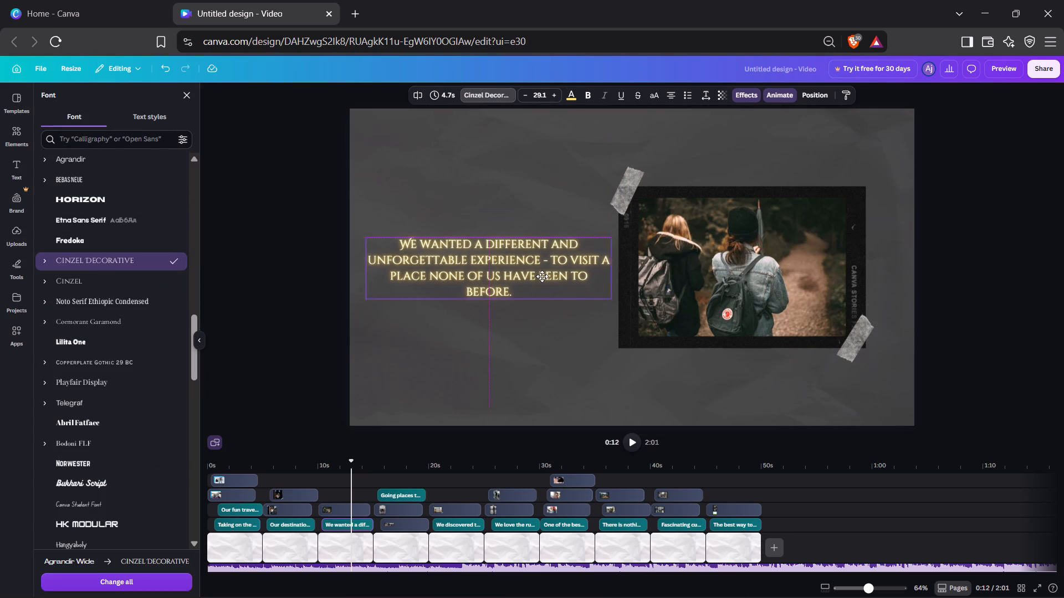
{"action": "left_click_drag", "start_coordinate": [542, 276], "coordinate": [541, 276]}
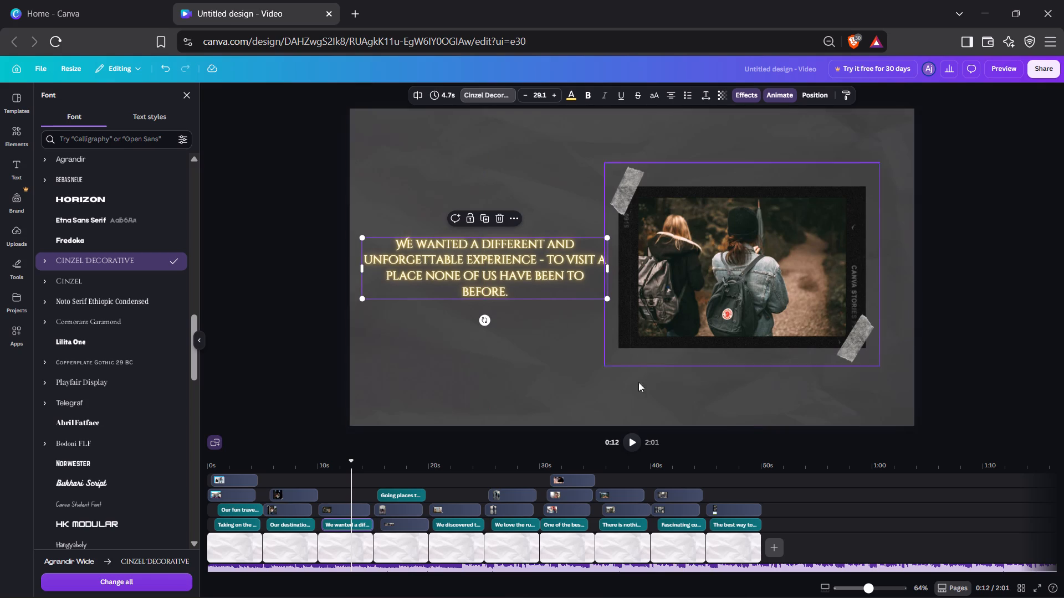
Move to about 0:17 on the fourth page and recolour its paper background image to black.
{"action": "left_click", "coordinate": [403, 468]}
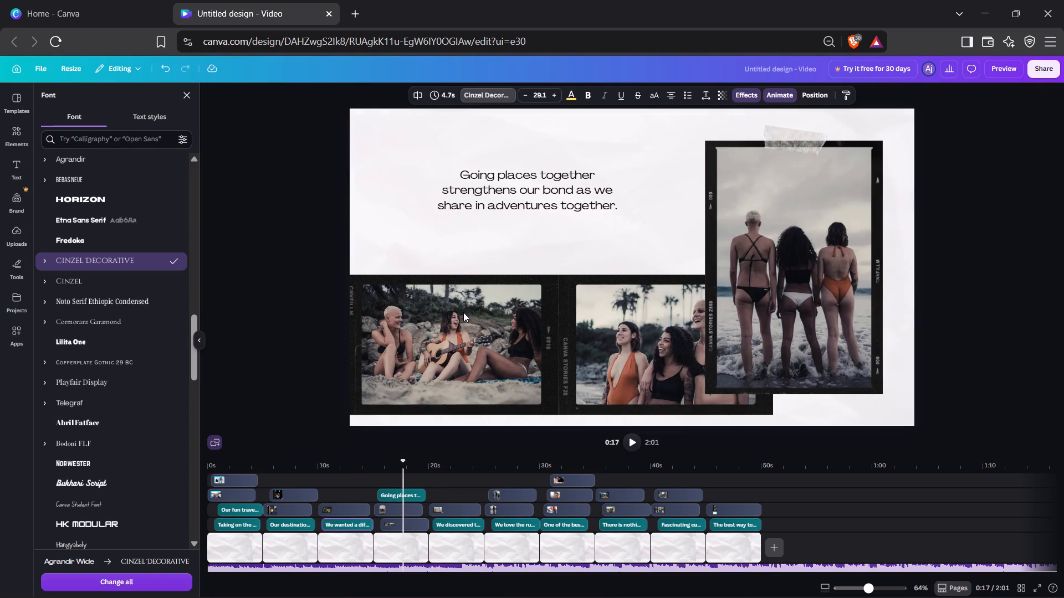
{"action": "left_click", "coordinate": [505, 225]}
{"action": "left_click", "coordinate": [554, 268]}
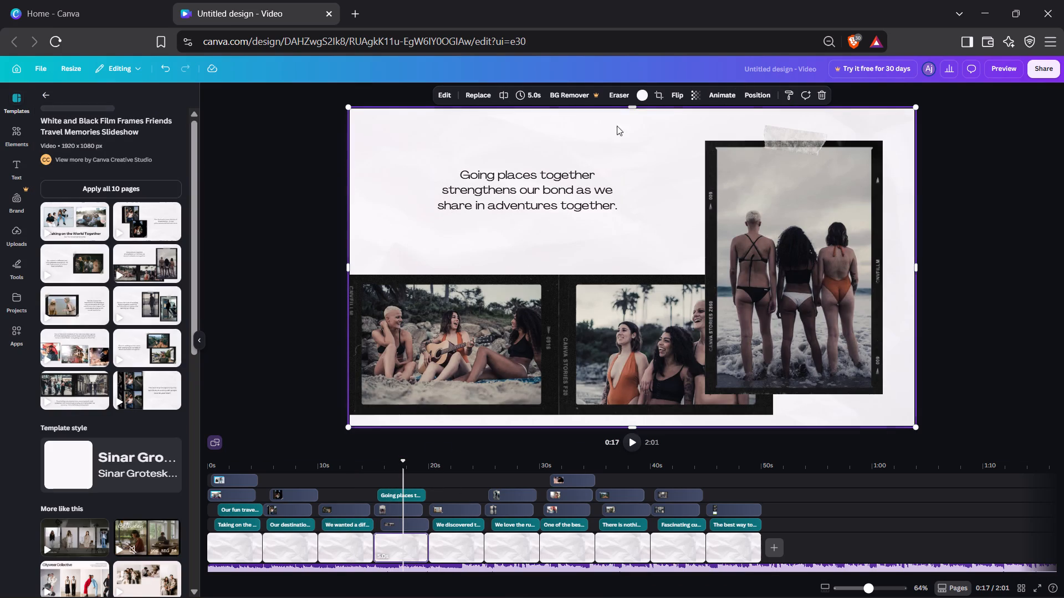
{"action": "left_click", "coordinate": [642, 97]}
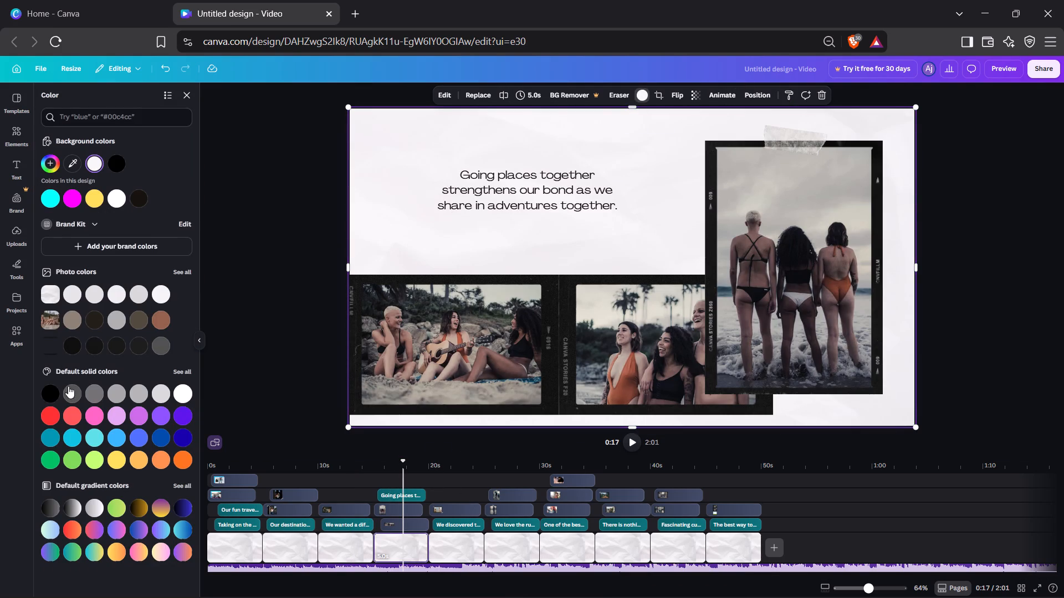
{"action": "left_click", "coordinate": [50, 395]}
Apply the Neon effect to the "Going places together strengthens our bond" text and colour it white.
{"action": "left_click", "coordinate": [576, 188]}
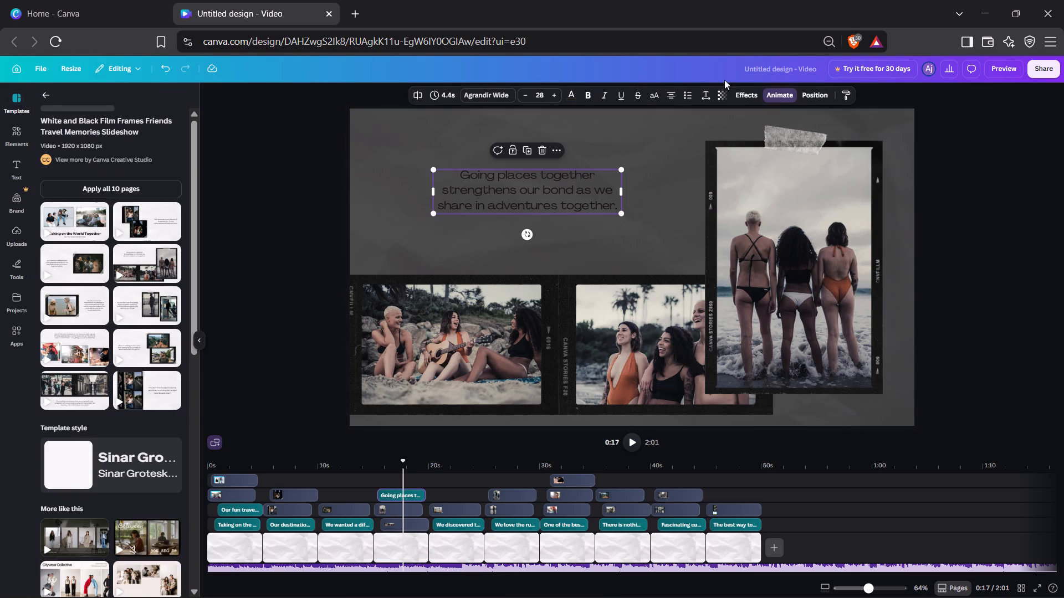
{"action": "left_click", "coordinate": [755, 94]}
{"action": "left_click", "coordinate": [110, 255]}
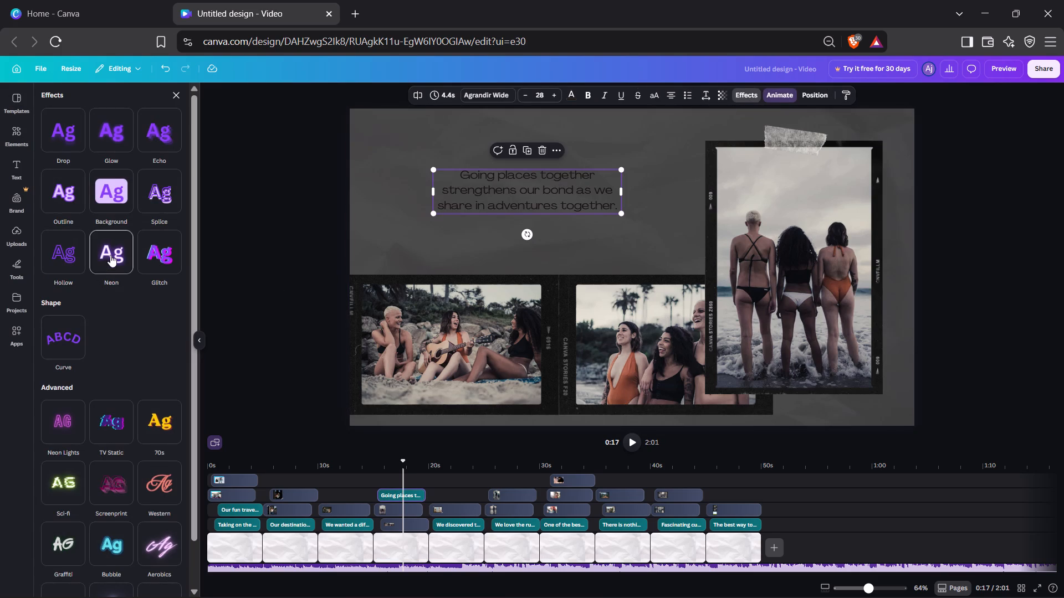
{"action": "left_click", "coordinate": [574, 97]}
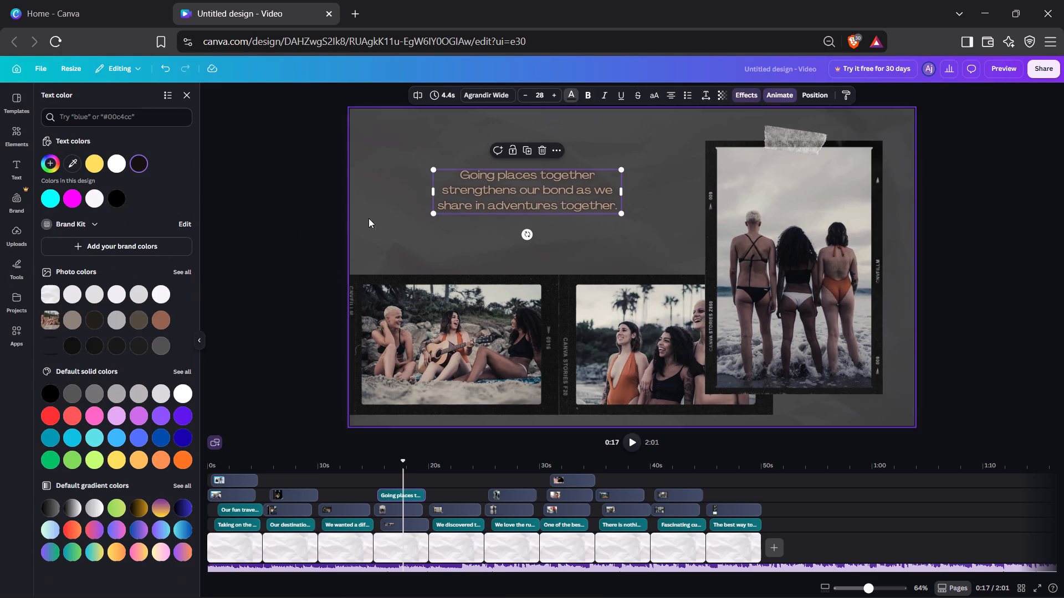
{"action": "left_click", "coordinate": [178, 394]}
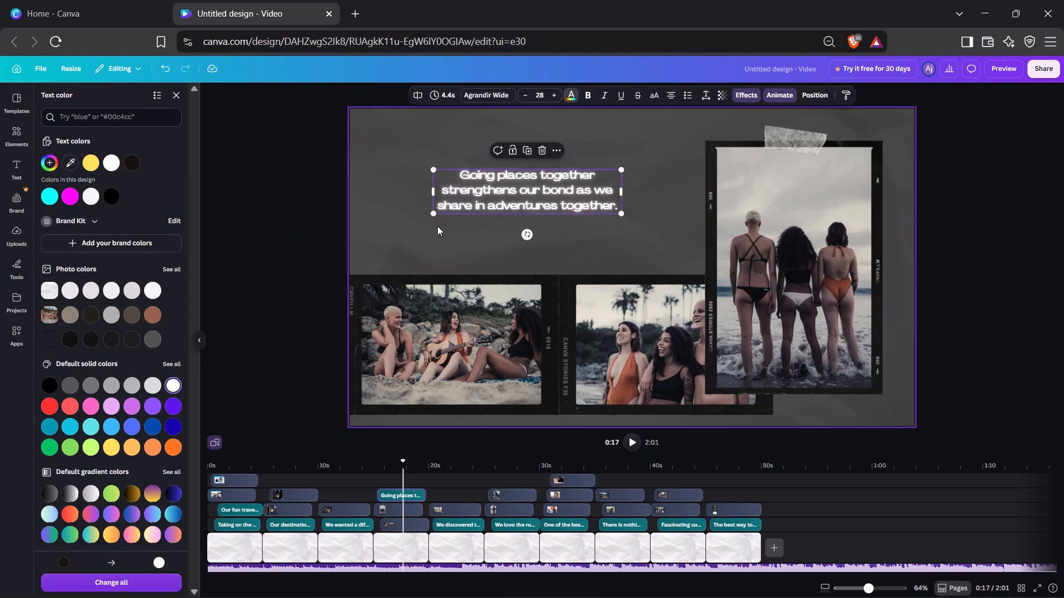
Change the fourth page's text to Cinzel Decorative, widen its box to wrap onto three lines and shift it left.
{"action": "left_click", "coordinate": [499, 88]}
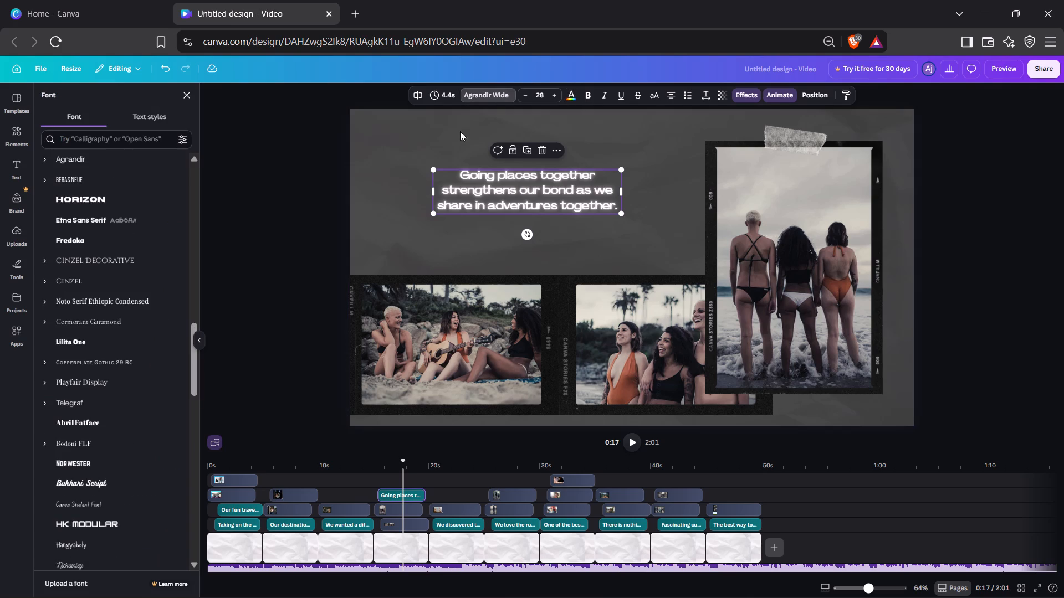
{"action": "left_click", "coordinate": [101, 266]}
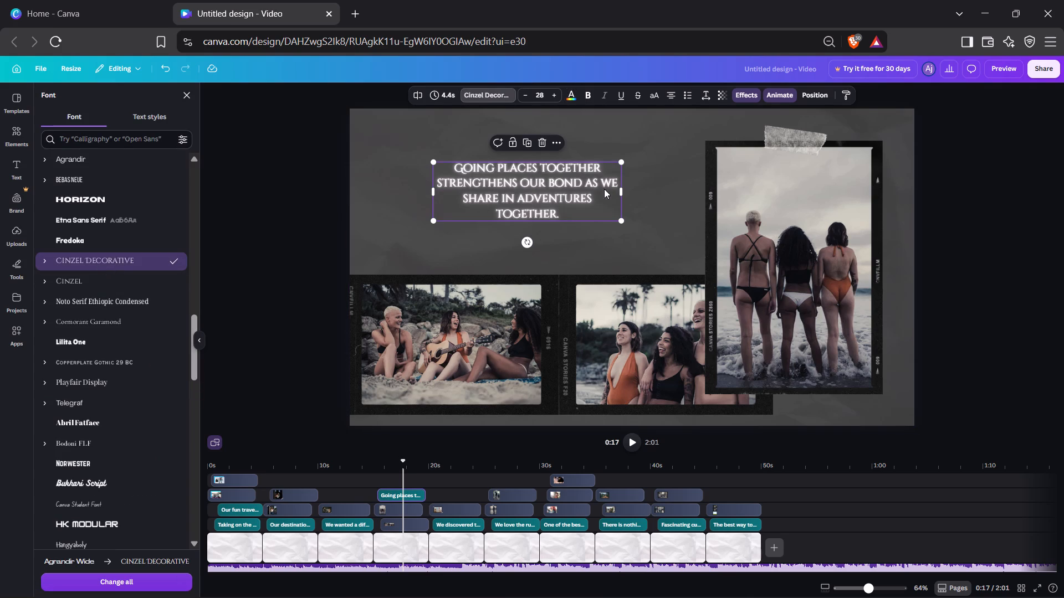
{"action": "left_click_drag", "start_coordinate": [622, 192], "coordinate": [637, 190]}
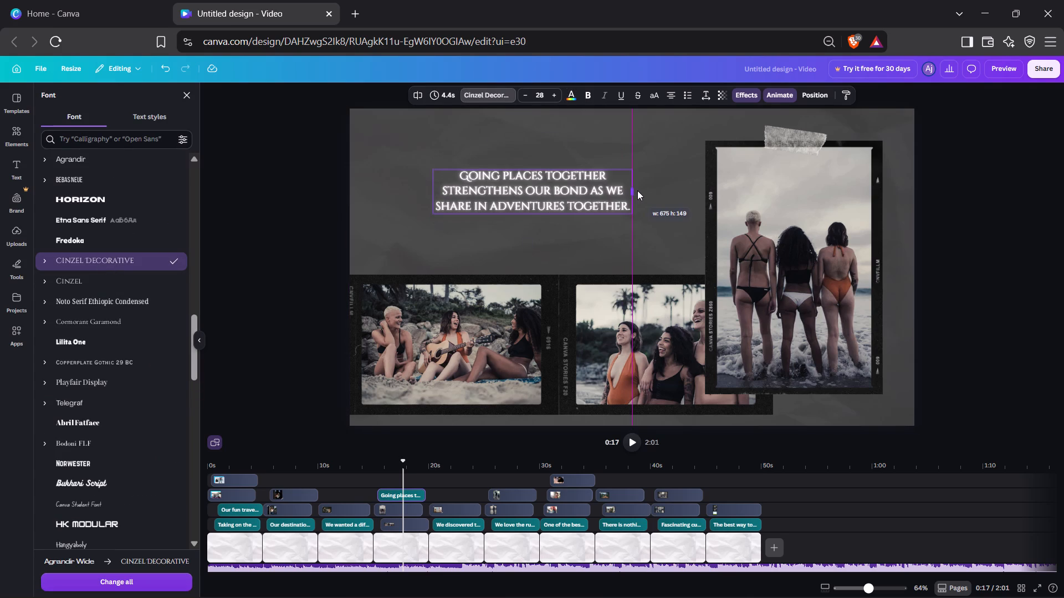
{"action": "left_click_drag", "start_coordinate": [637, 190], "coordinate": [660, 190]}
{"action": "left_click_drag", "start_coordinate": [560, 189], "coordinate": [535, 190]}
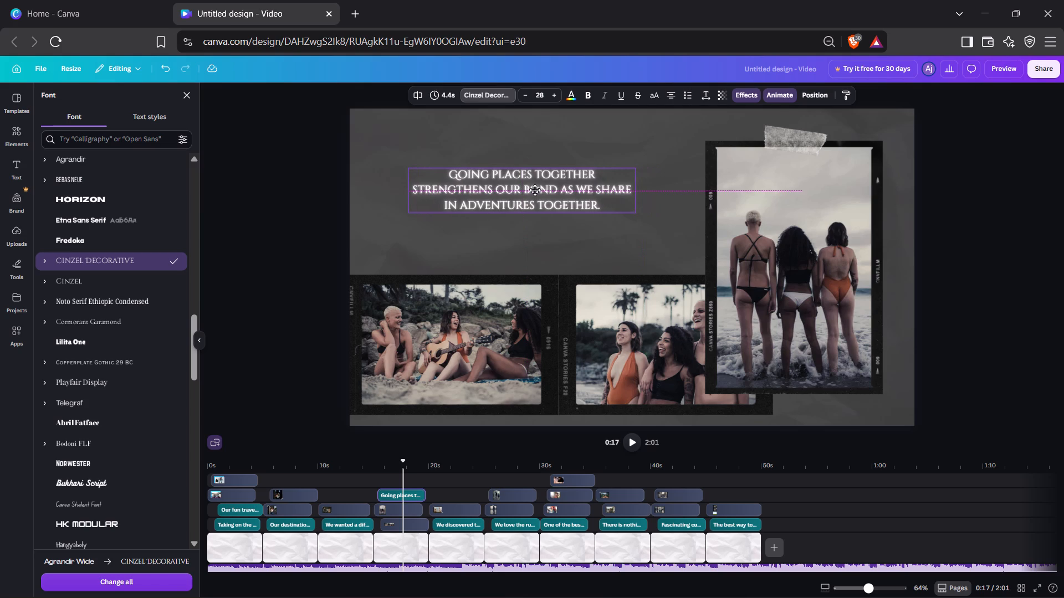
{"action": "left_click_drag", "start_coordinate": [535, 190], "coordinate": [538, 190]}
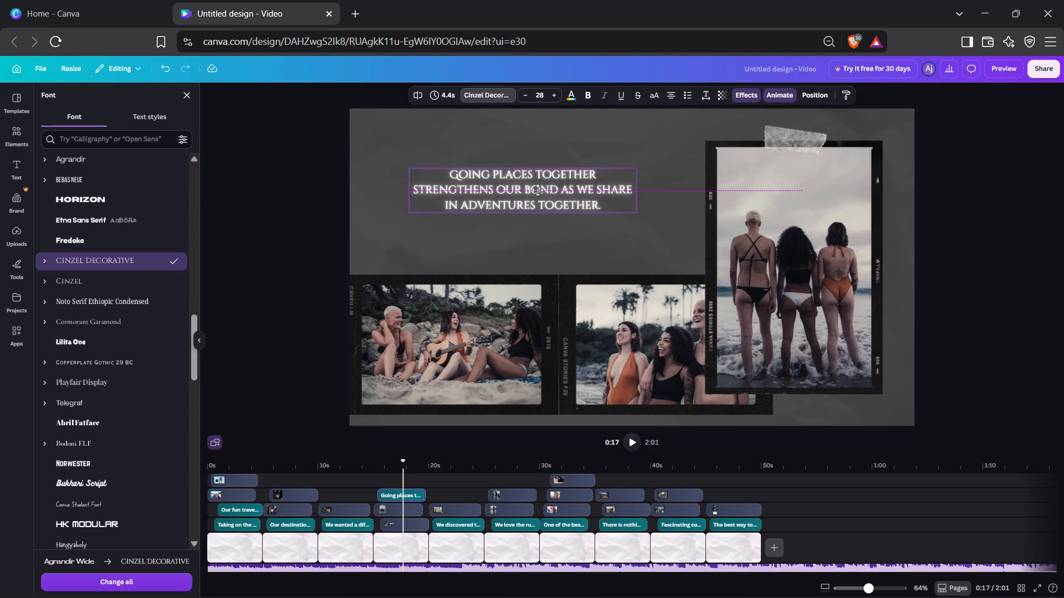
{"action": "left_click_drag", "start_coordinate": [538, 190], "coordinate": [540, 190]}
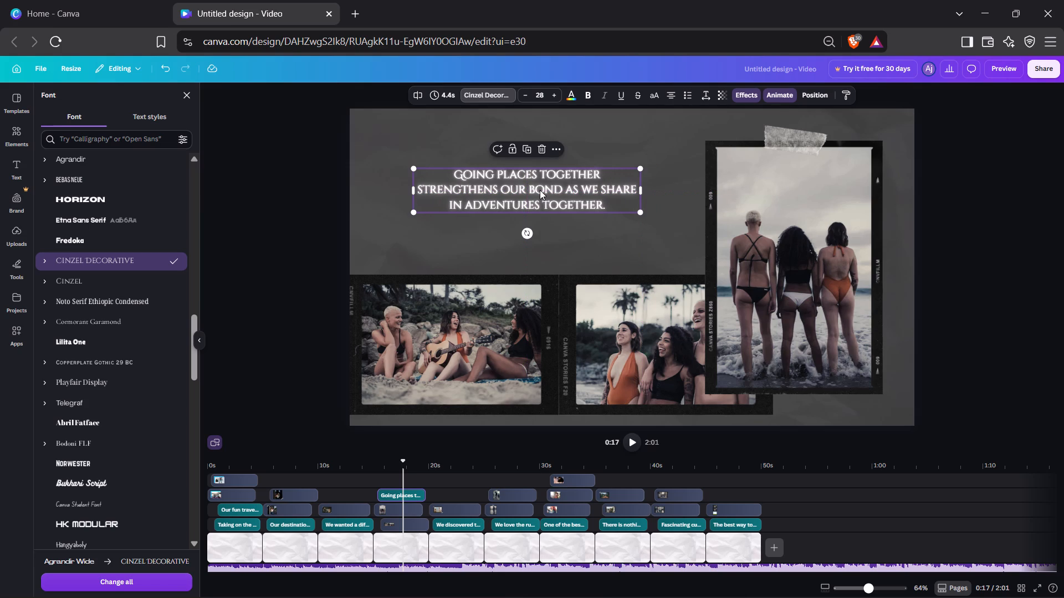
Move to about 0:23 on the fifth page and recolour its paper background image to black.
{"action": "left_click", "coordinate": [464, 470]}
{"action": "left_click", "coordinate": [764, 365]}
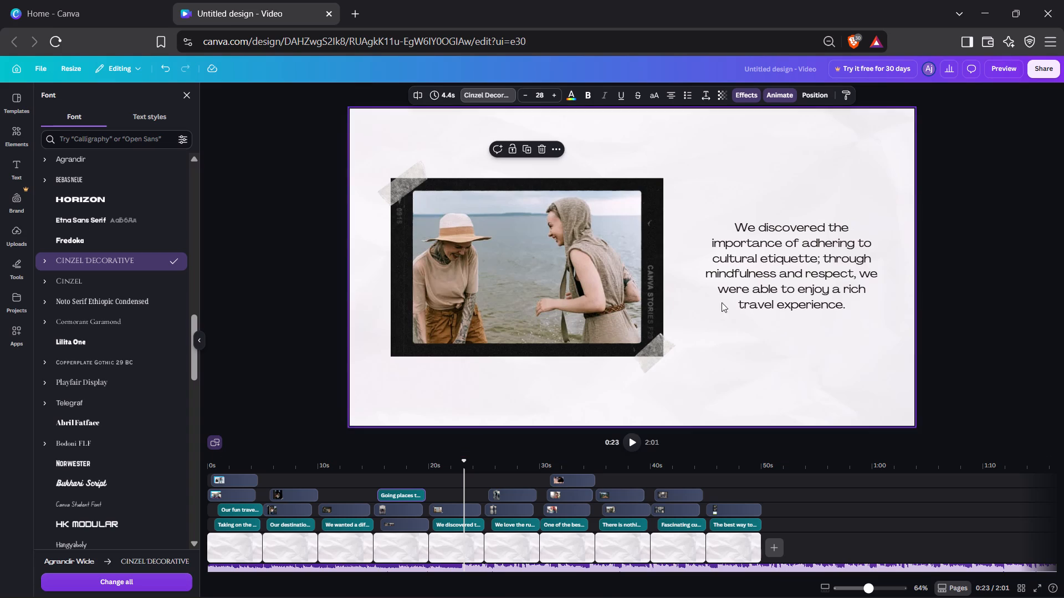
{"action": "left_click", "coordinate": [707, 388]}
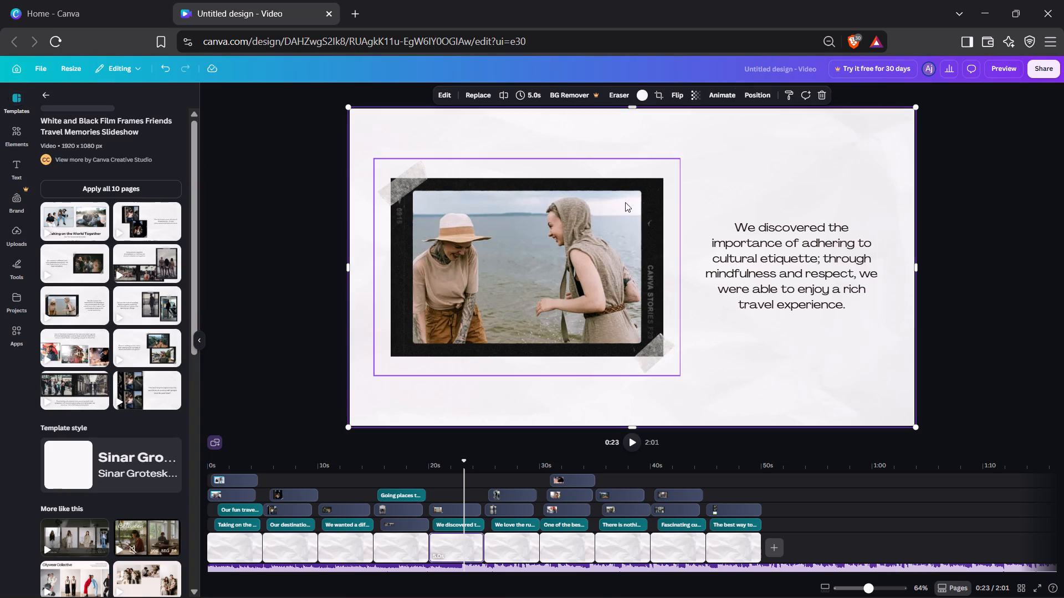
{"action": "left_click", "coordinate": [641, 101]}
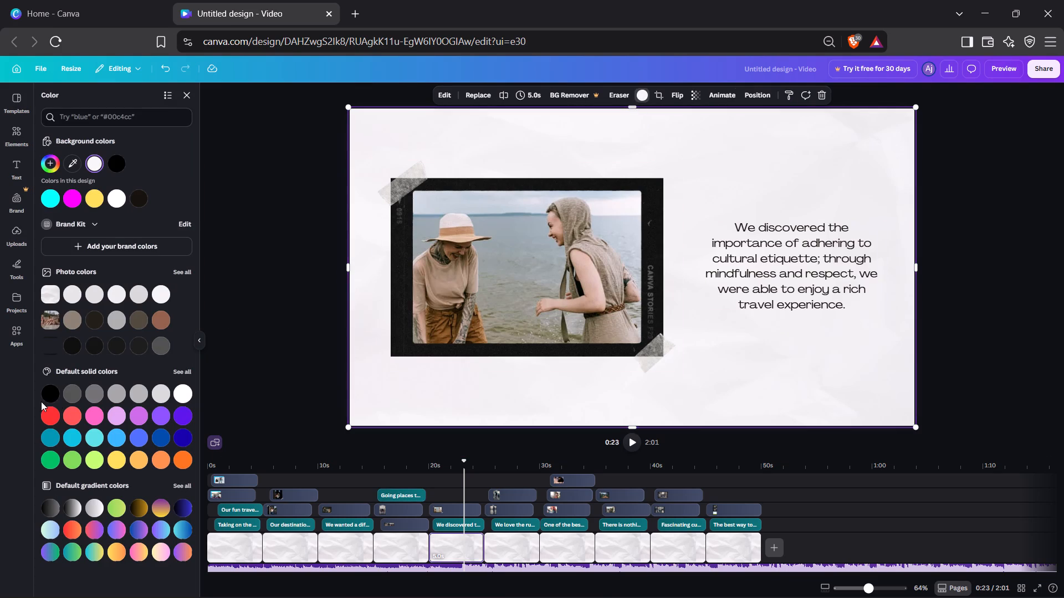
{"action": "left_click", "coordinate": [53, 385]}
Apply the Neon effect to the "We discovered the importance of adhering to cultural etiquette" text and colour it white.
{"action": "left_click", "coordinate": [855, 262]}
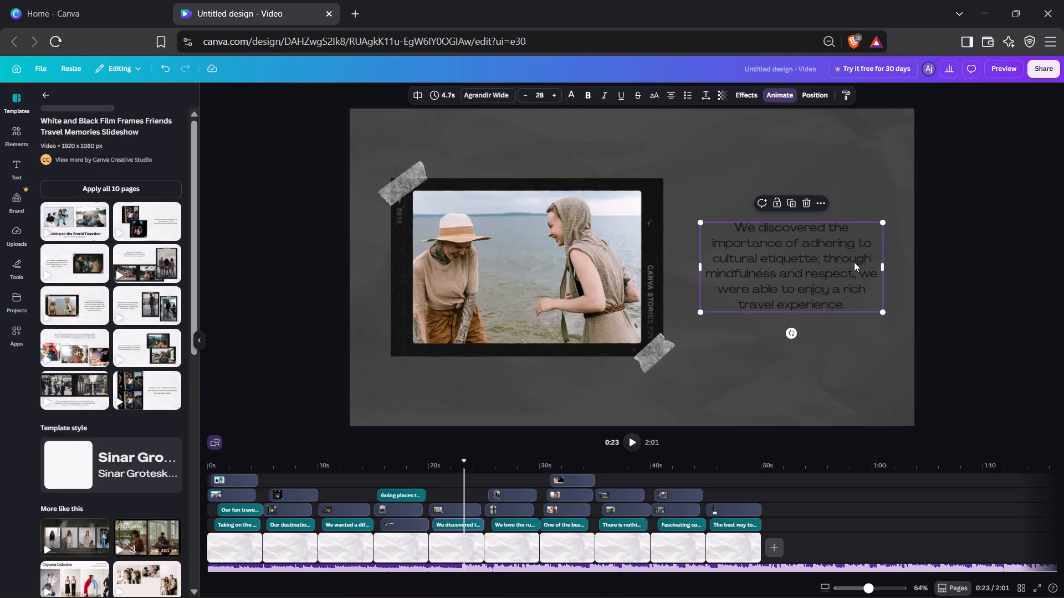
{"action": "left_click", "coordinate": [748, 99]}
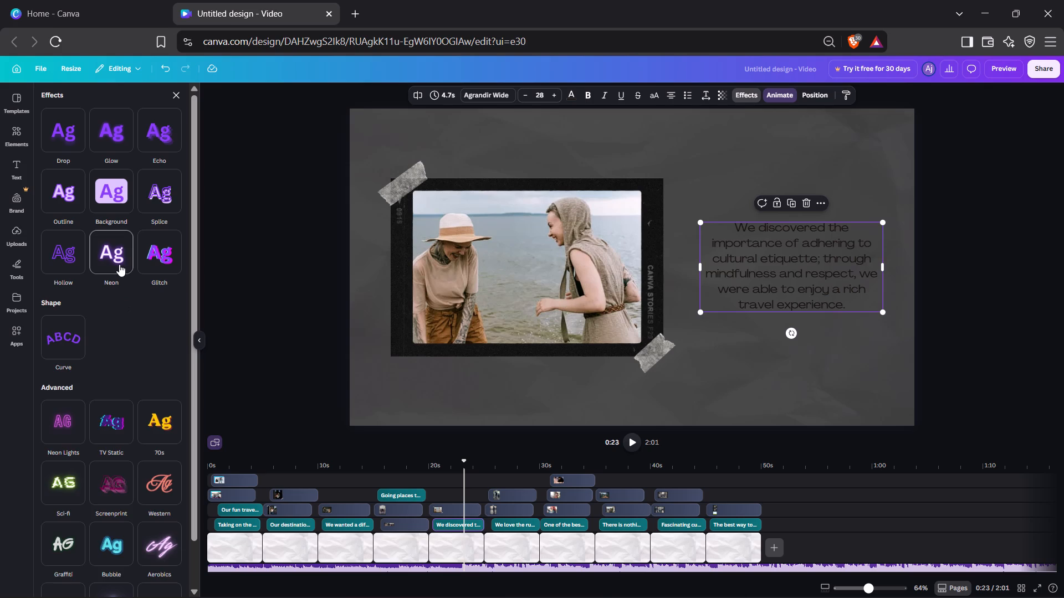
{"action": "left_click", "coordinate": [119, 264]}
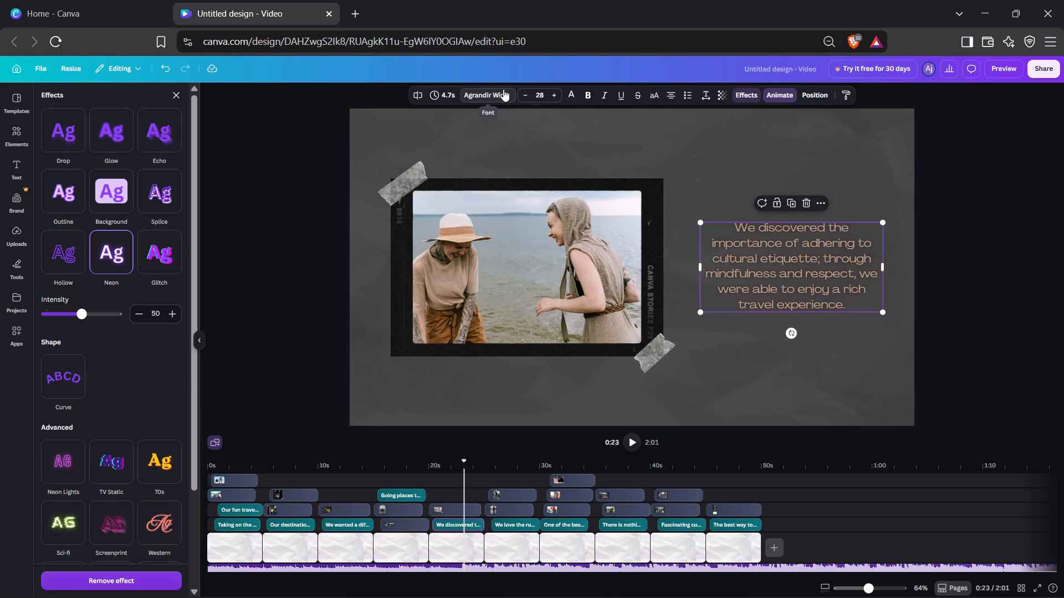
{"action": "left_click", "coordinate": [570, 94]}
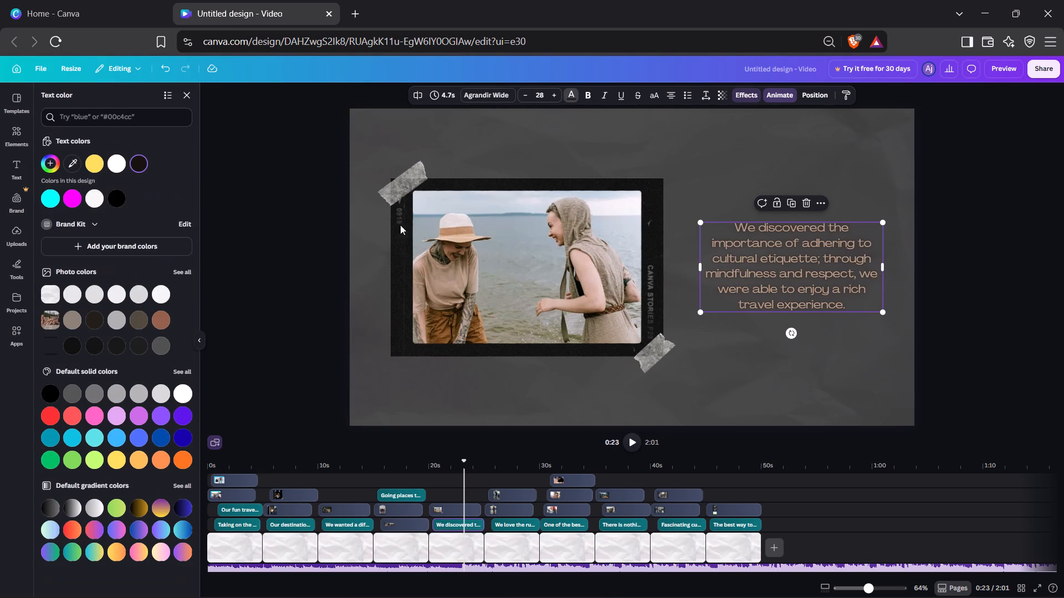
{"action": "left_click", "coordinate": [191, 390]}
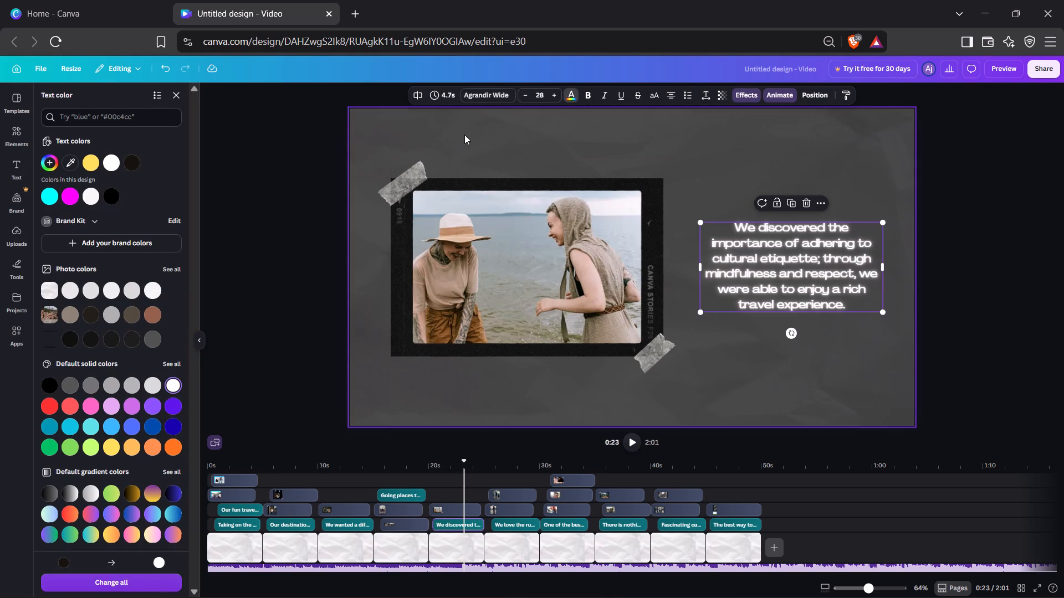
Change the fifth page's text font to Cinzel Decorative.
{"action": "left_click", "coordinate": [494, 94]}
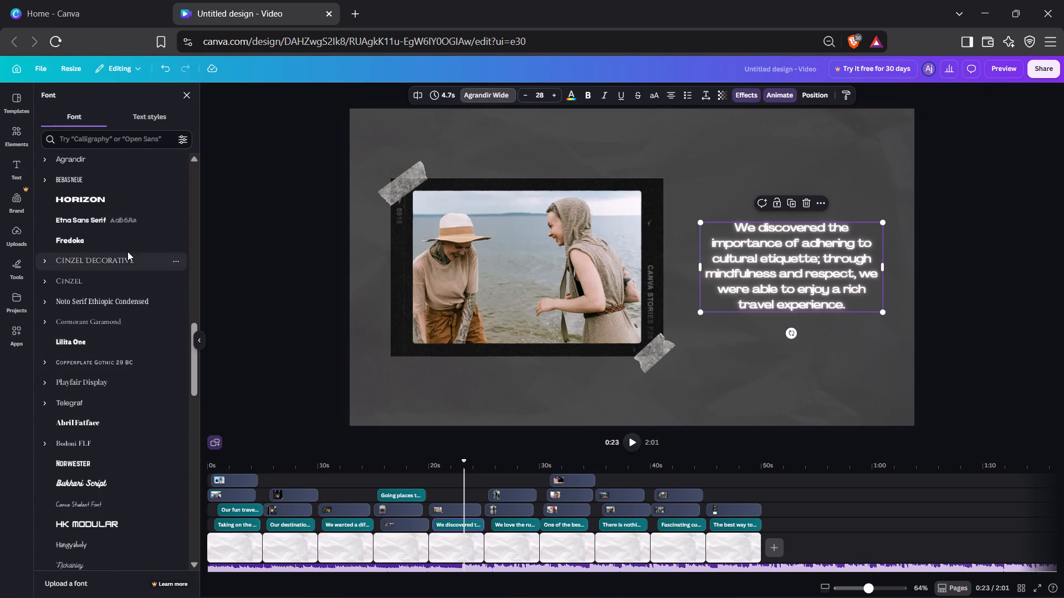
{"action": "left_click", "coordinate": [127, 256]}
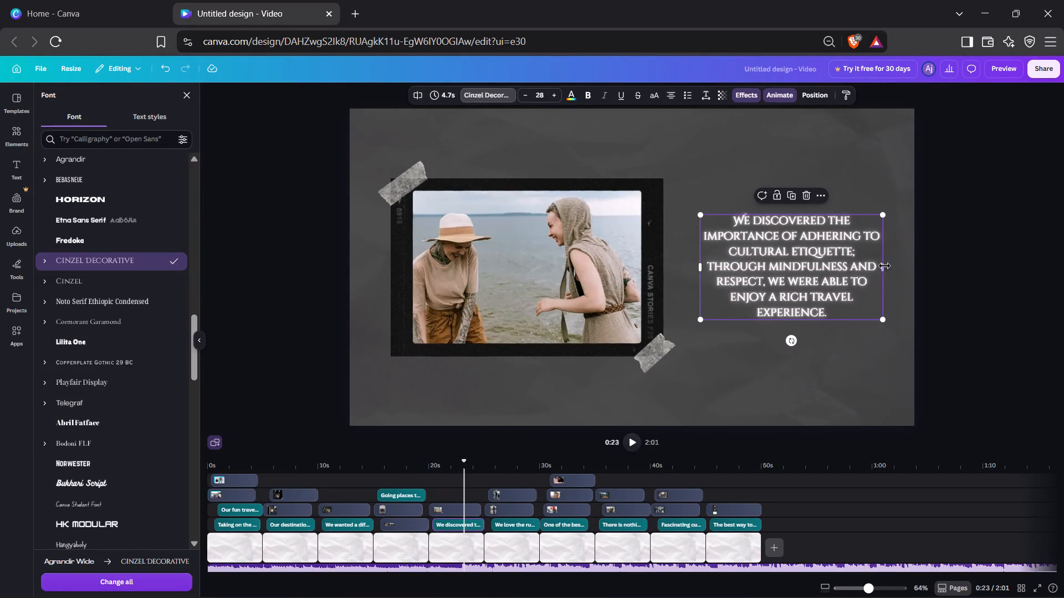
Narrow the fifth page's text box to wrap onto eleven lines, shift it slightly up and away from the photo, and enlarge it to size 28.3.
{"action": "left_click_drag", "start_coordinate": [884, 266], "coordinate": [914, 269]}
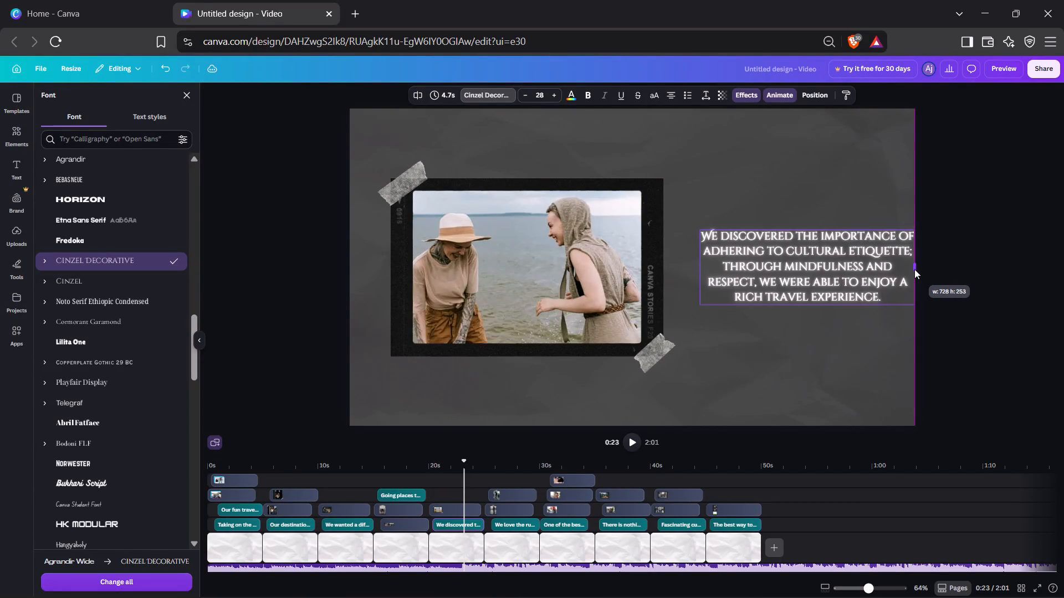
{"action": "left_click_drag", "start_coordinate": [914, 269], "coordinate": [827, 274]}
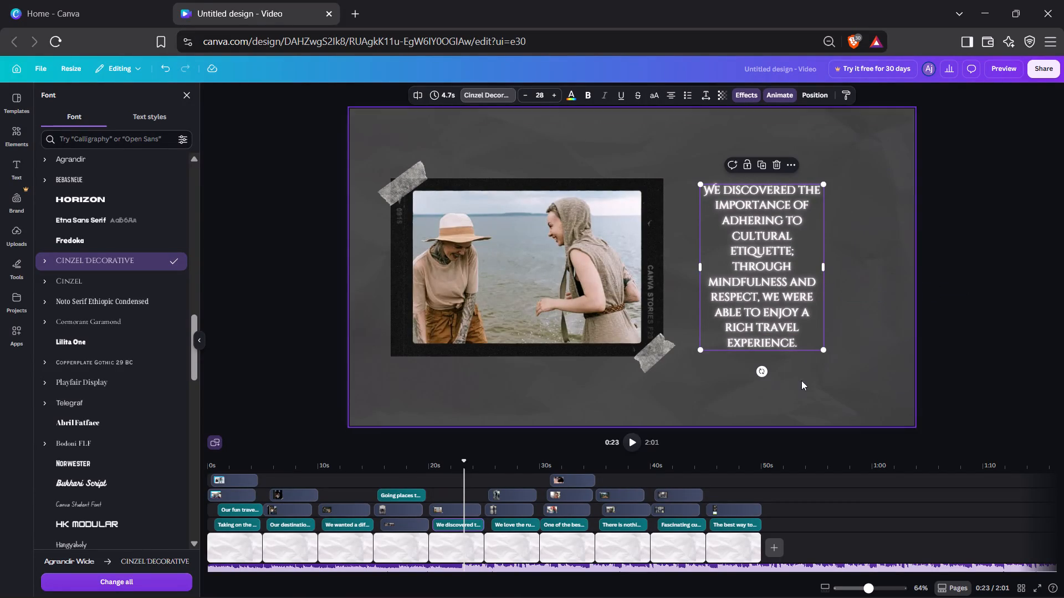
{"action": "left_click_drag", "start_coordinate": [780, 312], "coordinate": [805, 303]}
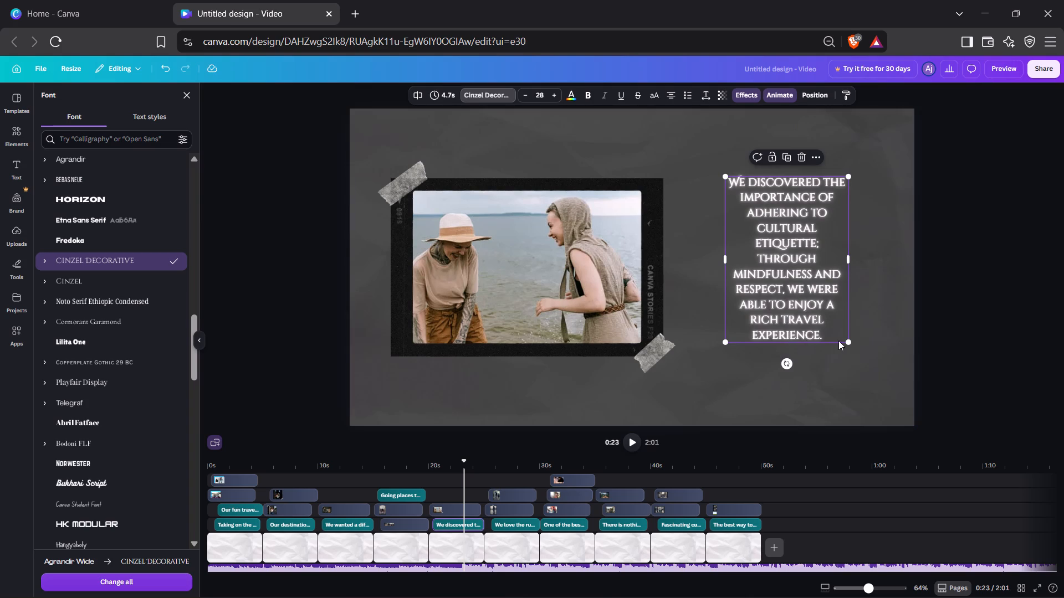
{"action": "left_click", "coordinate": [848, 341]}
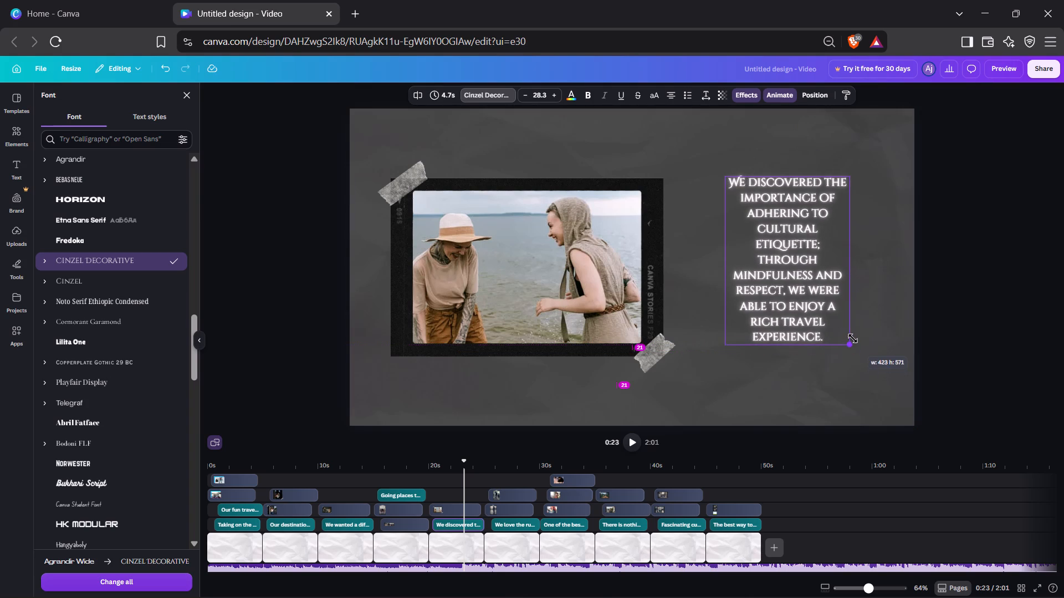
{"action": "left_click", "coordinate": [1011, 320]}
{"action": "left_click", "coordinate": [1011, 320]}
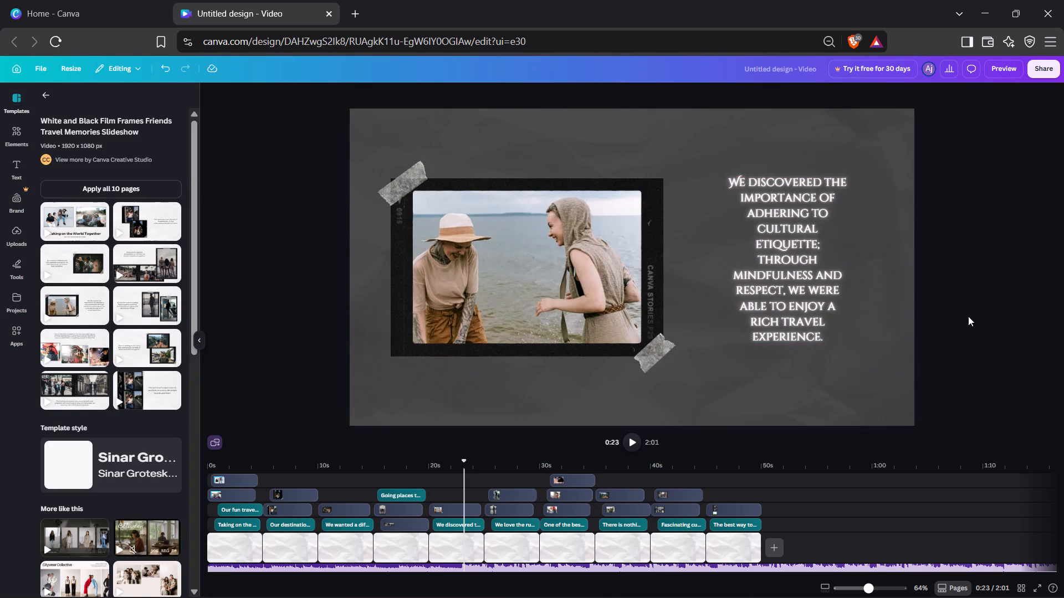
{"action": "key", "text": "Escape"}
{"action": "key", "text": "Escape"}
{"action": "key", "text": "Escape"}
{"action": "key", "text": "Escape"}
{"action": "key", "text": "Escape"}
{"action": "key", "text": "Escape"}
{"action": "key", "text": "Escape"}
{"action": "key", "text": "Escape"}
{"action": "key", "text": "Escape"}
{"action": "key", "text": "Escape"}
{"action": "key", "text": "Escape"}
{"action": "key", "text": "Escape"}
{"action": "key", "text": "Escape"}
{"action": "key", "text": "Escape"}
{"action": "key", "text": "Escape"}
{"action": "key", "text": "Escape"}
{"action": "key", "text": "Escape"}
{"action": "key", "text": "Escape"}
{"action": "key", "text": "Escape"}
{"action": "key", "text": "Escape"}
Move to about 0:27 on the sixth page and recolour its paper background image to black.
{"action": "left_click", "coordinate": [509, 461]}
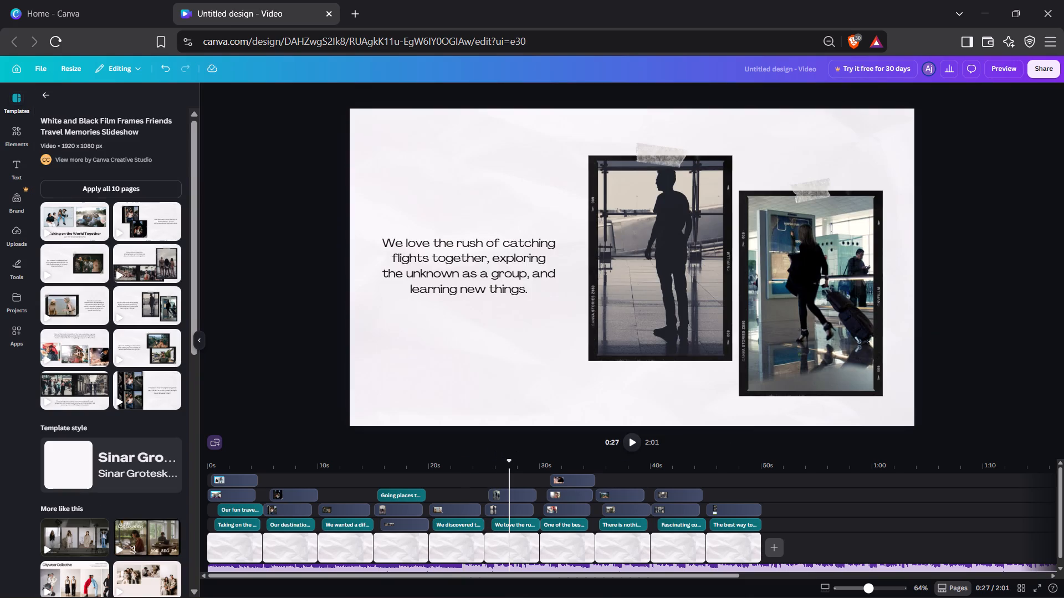
{"action": "left_click", "coordinate": [535, 422]}
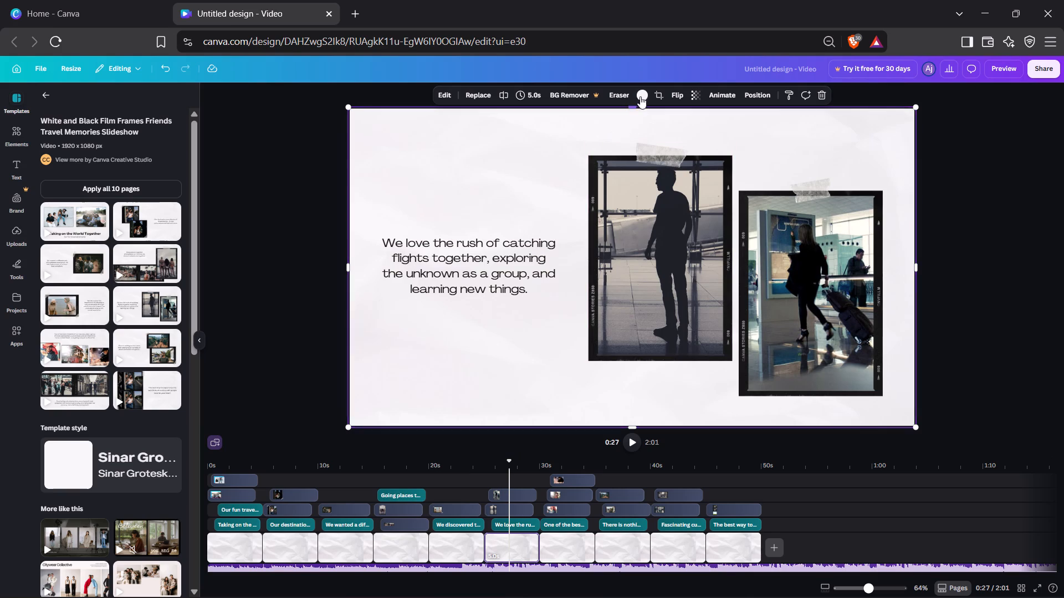
{"action": "left_click", "coordinate": [640, 95]}
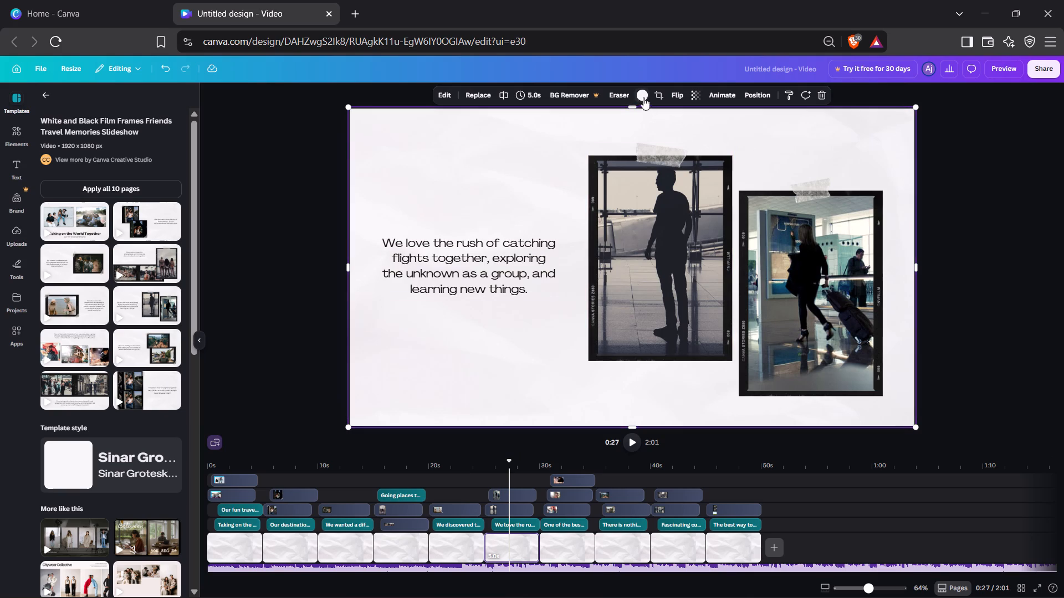
{"action": "left_click", "coordinate": [641, 94]}
{"action": "left_click", "coordinate": [647, 87]}
{"action": "left_click", "coordinate": [641, 97]}
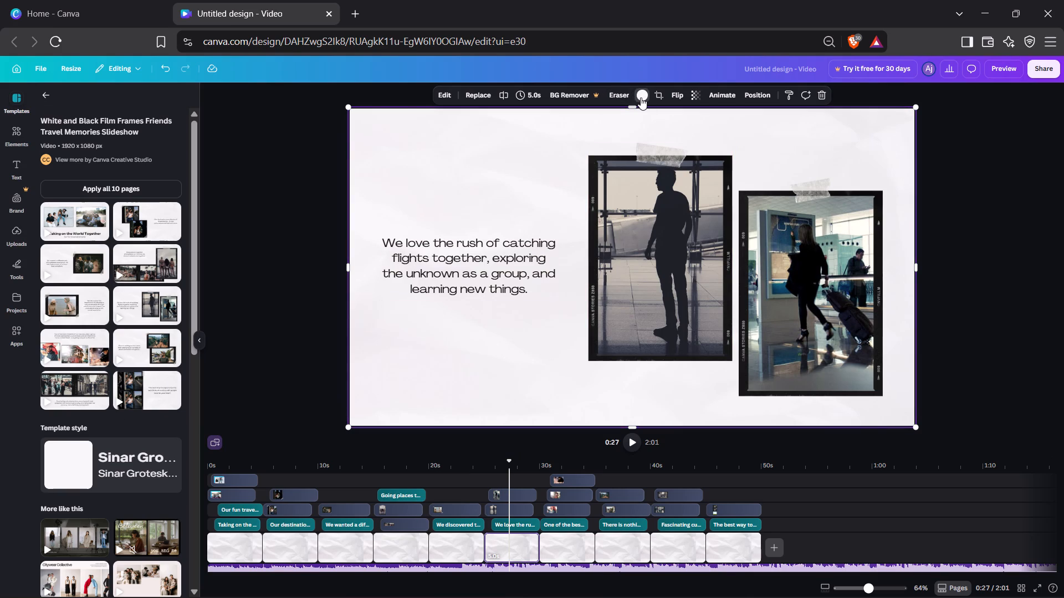
{"action": "double_click", "coordinate": [641, 97]}
{"action": "right_click", "coordinate": [641, 97]}
{"action": "left_click", "coordinate": [641, 97]}
{"action": "right_click", "coordinate": [646, 92]}
{"action": "left_click", "coordinate": [646, 92]}
{"action": "left_click", "coordinate": [646, 92]}
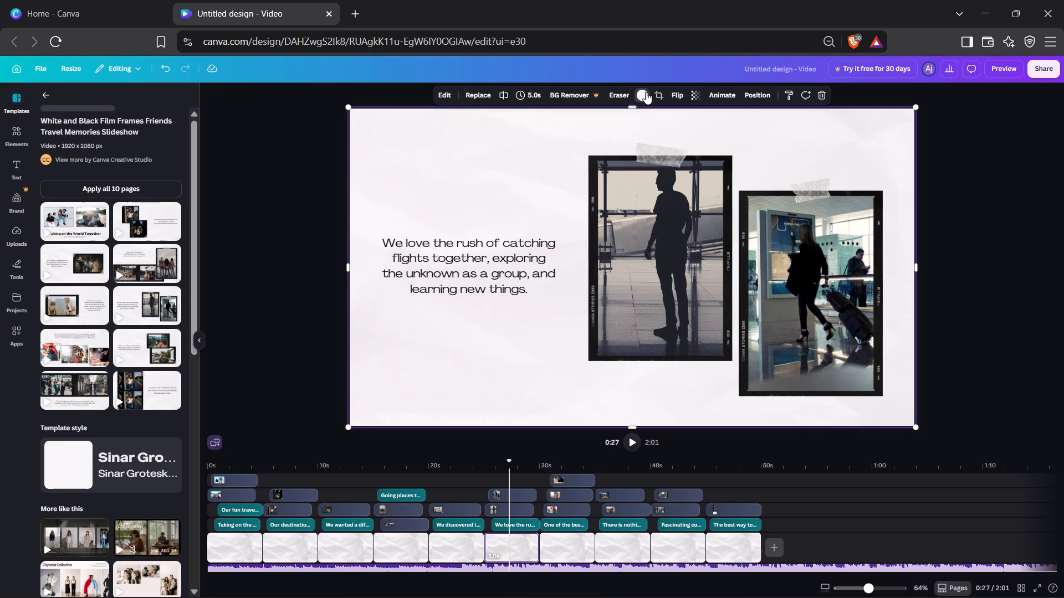
{"action": "right_click", "coordinate": [646, 92]}
{"action": "left_click", "coordinate": [646, 92]}
{"action": "key", "text": "4"}
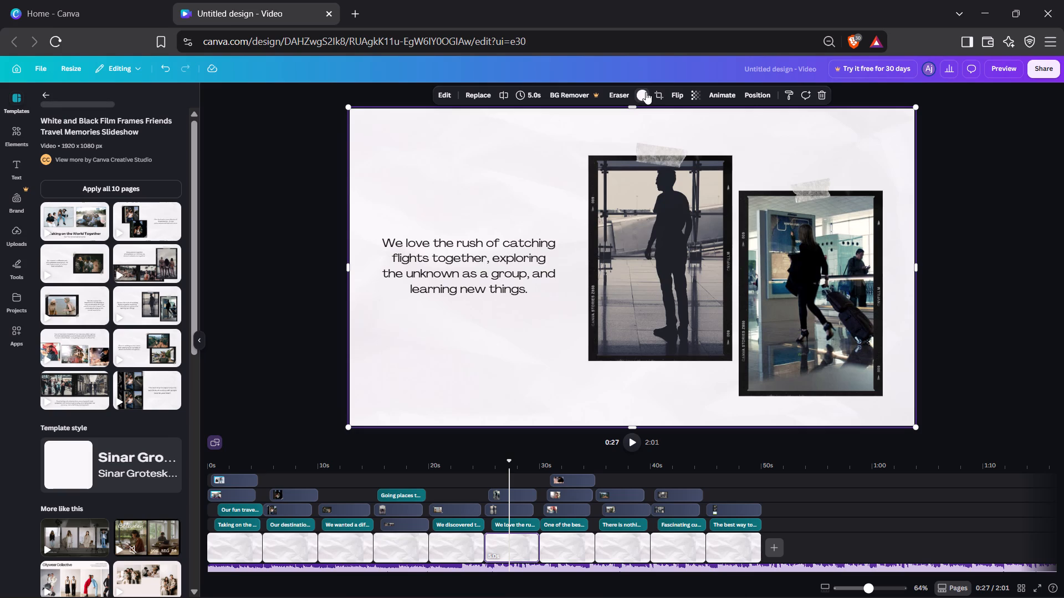
{"action": "left_click", "coordinate": [646, 92]}
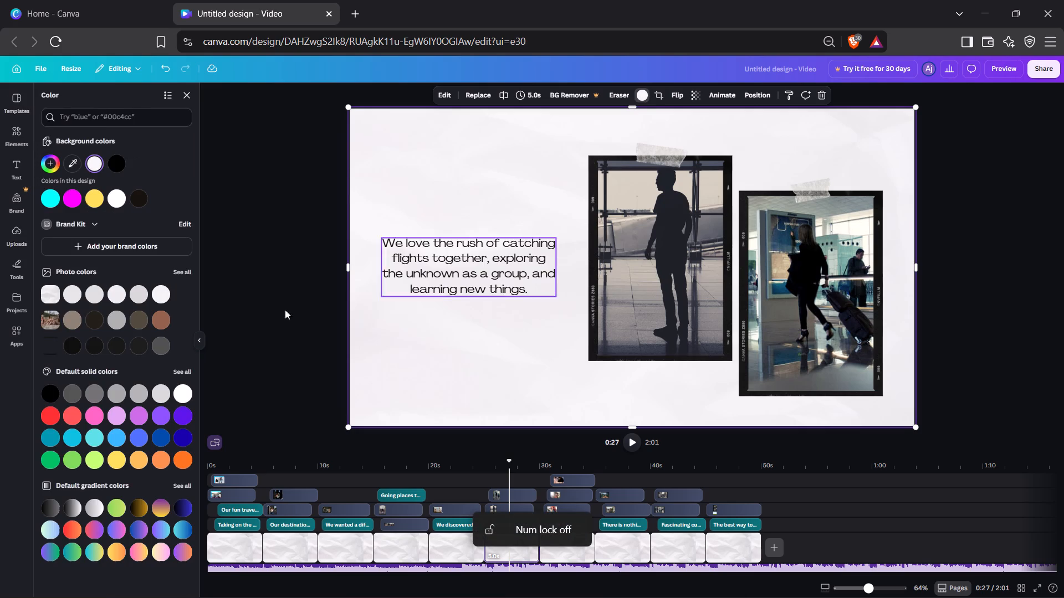
{"action": "left_click", "coordinate": [43, 391]}
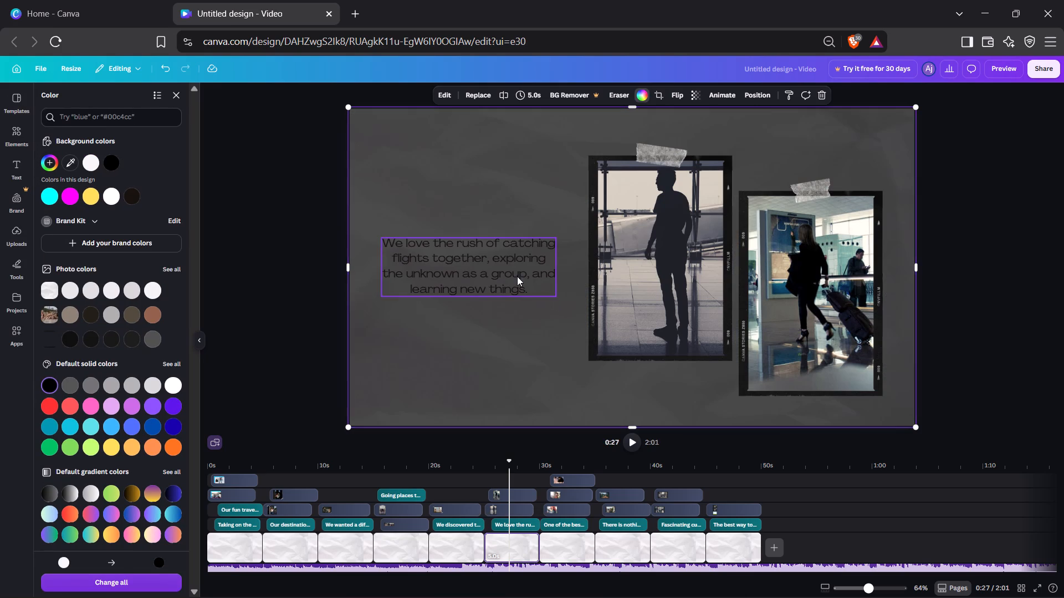
Colour the "We love the rush of catching flights together" text on the sixth page white.
{"action": "left_click", "coordinate": [517, 276]}
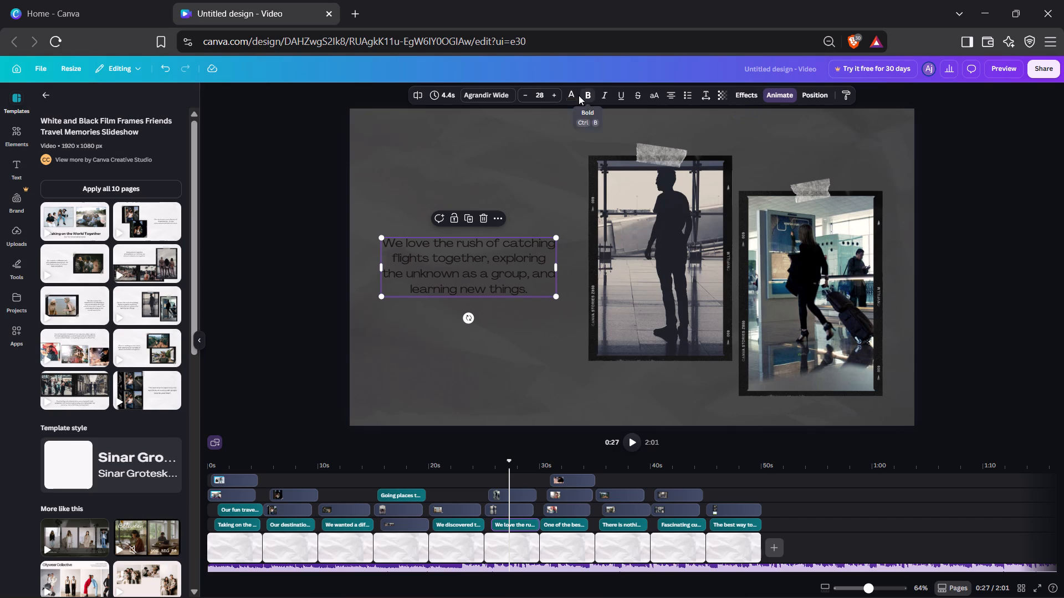
{"action": "left_click", "coordinate": [576, 95]}
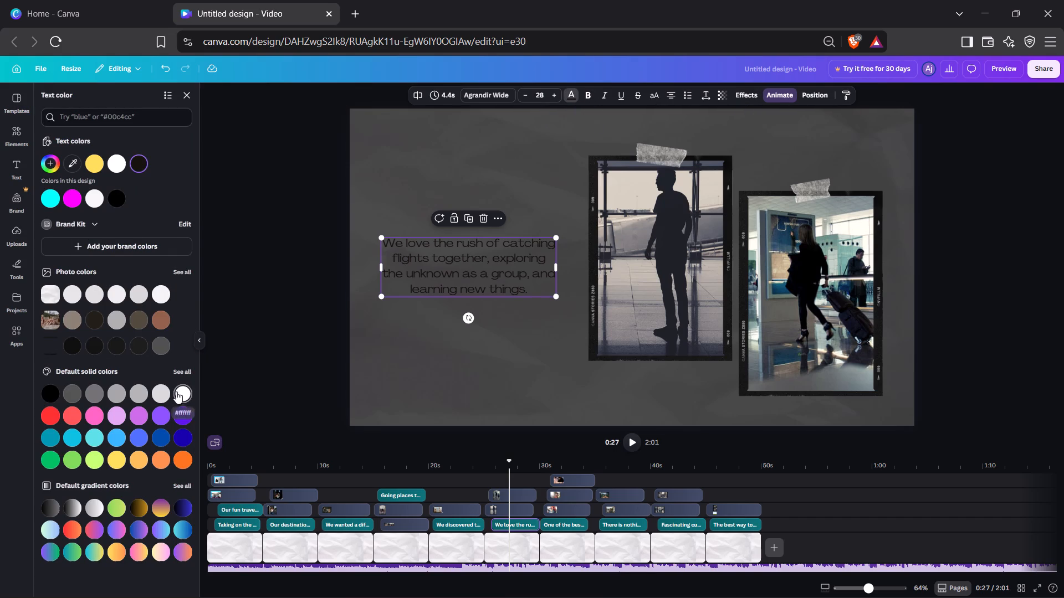
{"action": "left_click", "coordinate": [176, 391]}
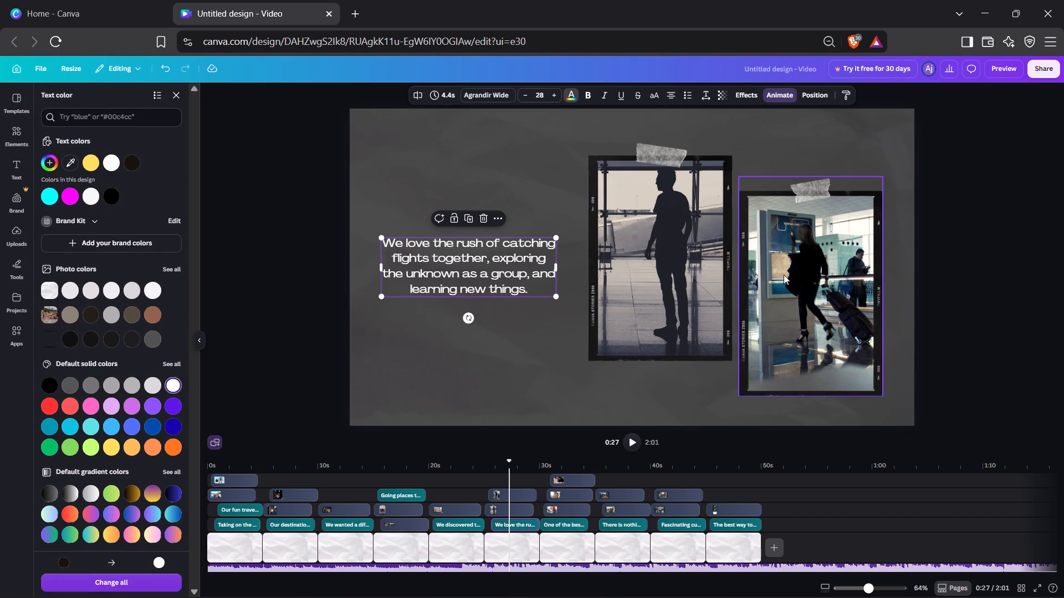
Move to about 0:32 on the seventh page and recolour its paper background image to black.
{"action": "left_click", "coordinate": [567, 467]}
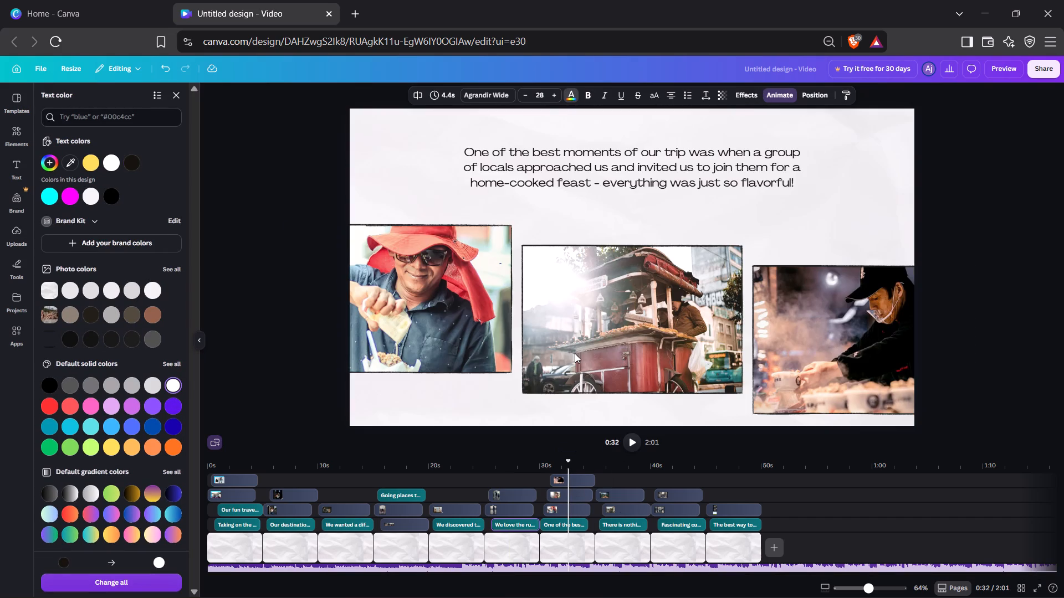
{"action": "left_click", "coordinate": [609, 218]}
{"action": "left_click", "coordinate": [643, 95]}
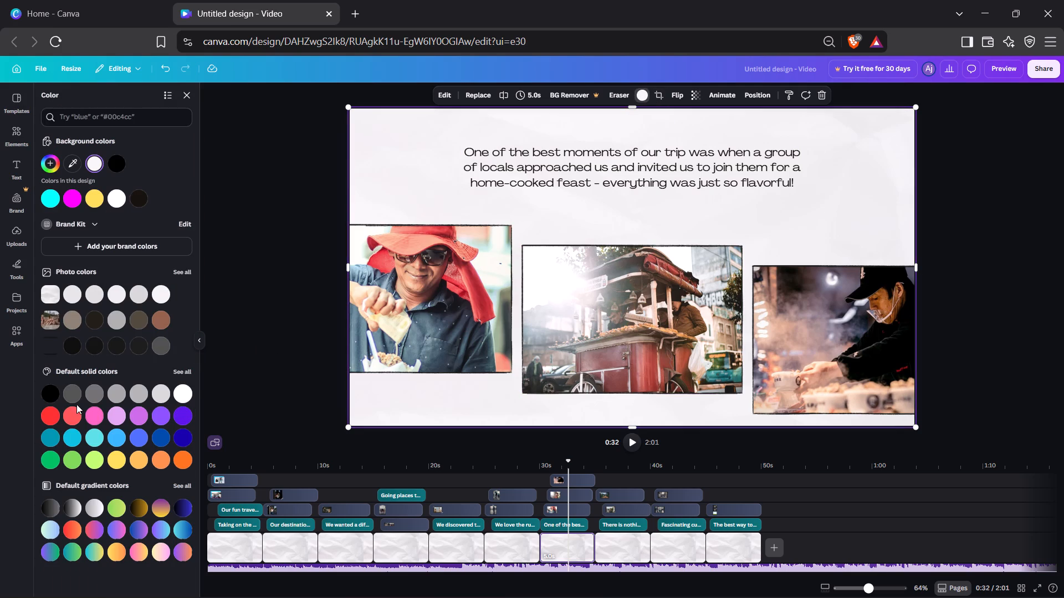
{"action": "left_click", "coordinate": [50, 398]}
Colour the "One of the best moments of our trip" text on the seventh page white.
{"action": "left_click", "coordinate": [620, 157]}
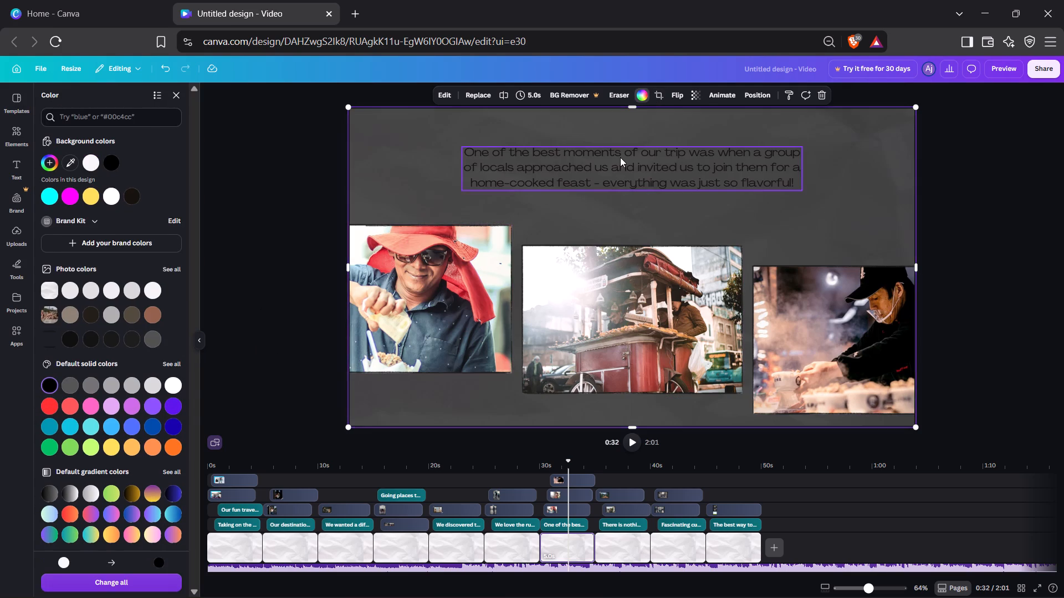
{"action": "left_click", "coordinate": [575, 91]}
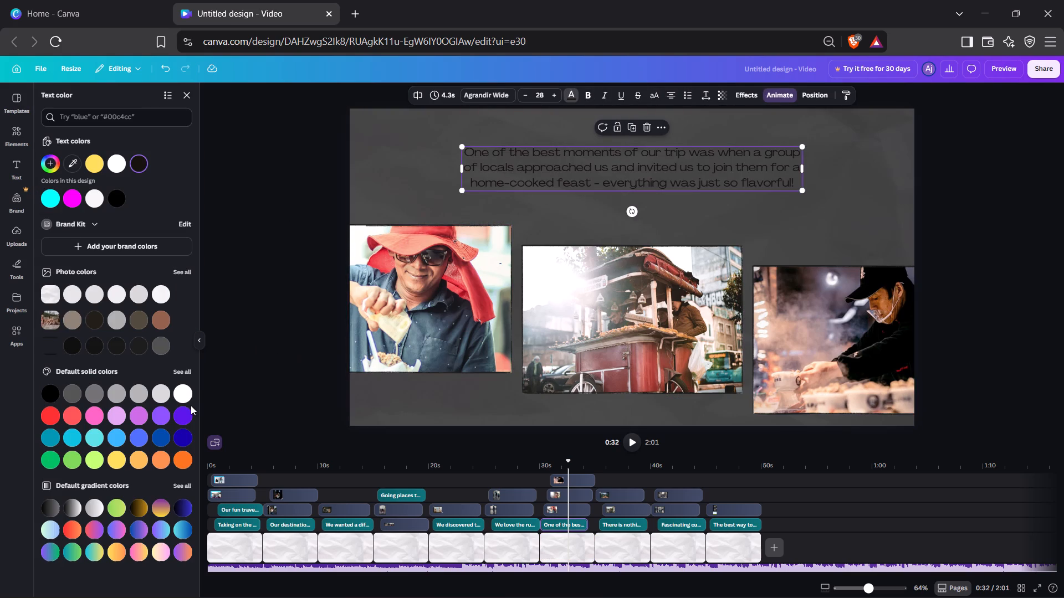
{"action": "left_click", "coordinate": [187, 396]}
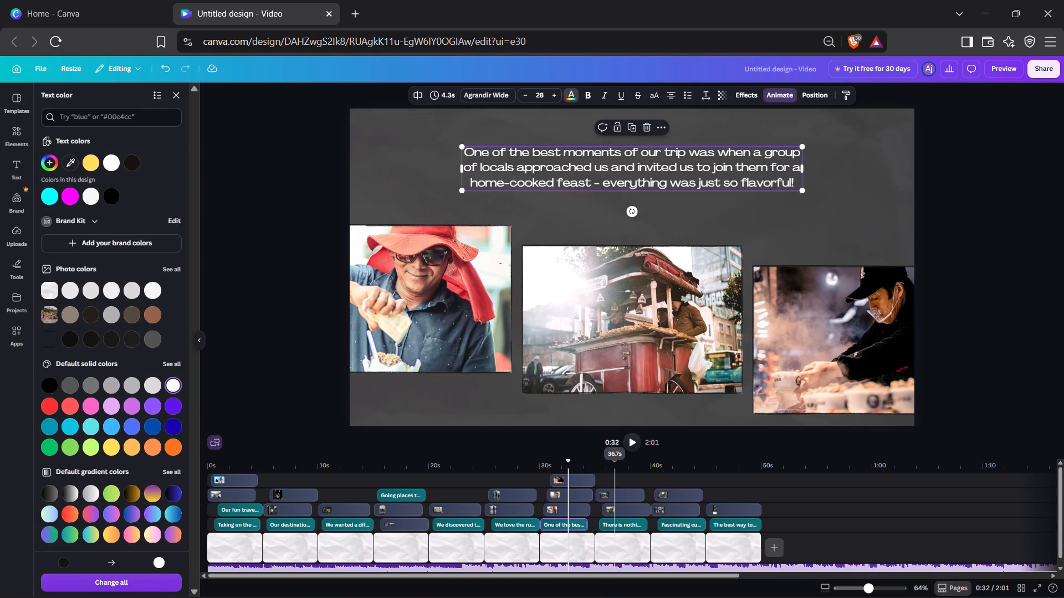
Move to about 0:36 on the eighth page and recolour its paper background image to black.
{"action": "left_click", "coordinate": [616, 466]}
{"action": "left_click", "coordinate": [584, 375]}
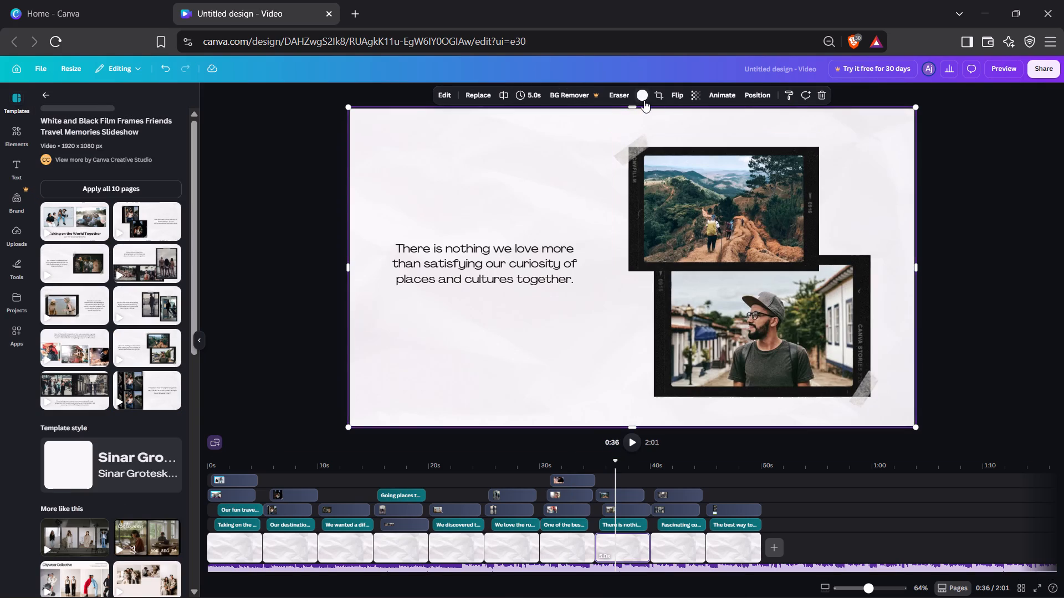
{"action": "left_click", "coordinate": [646, 89]}
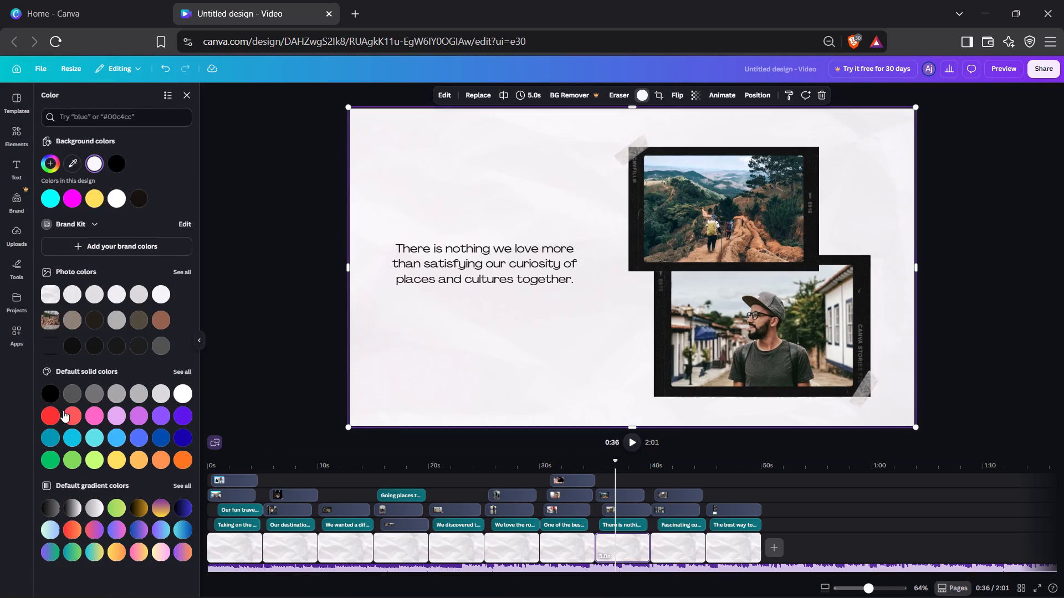
{"action": "left_click", "coordinate": [50, 395]}
Colour the "There is nothing we love more" text on the eighth page white.
{"action": "left_click", "coordinate": [456, 266]}
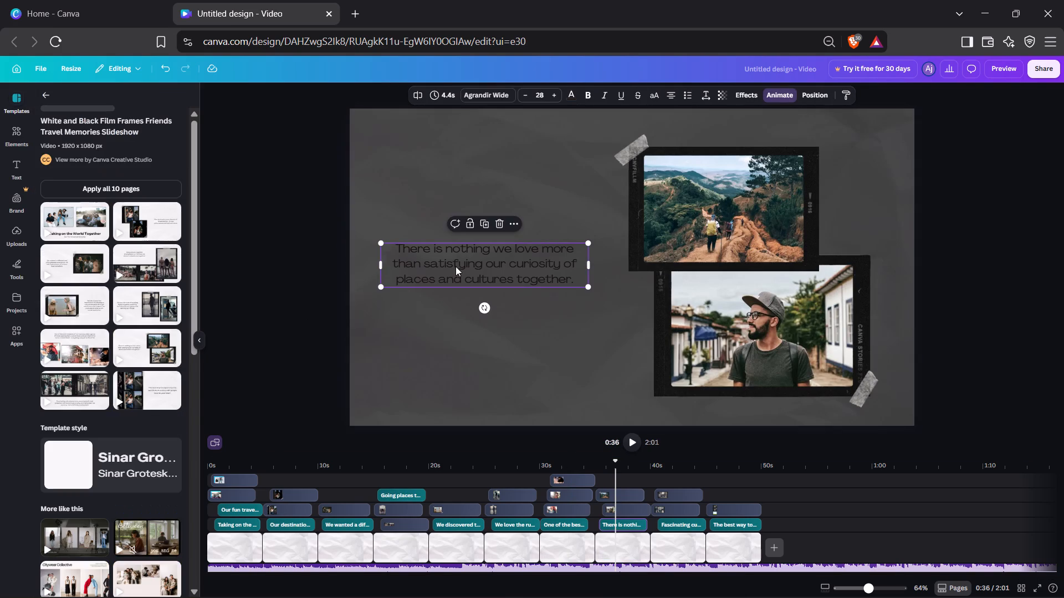
{"action": "left_click", "coordinate": [573, 94]}
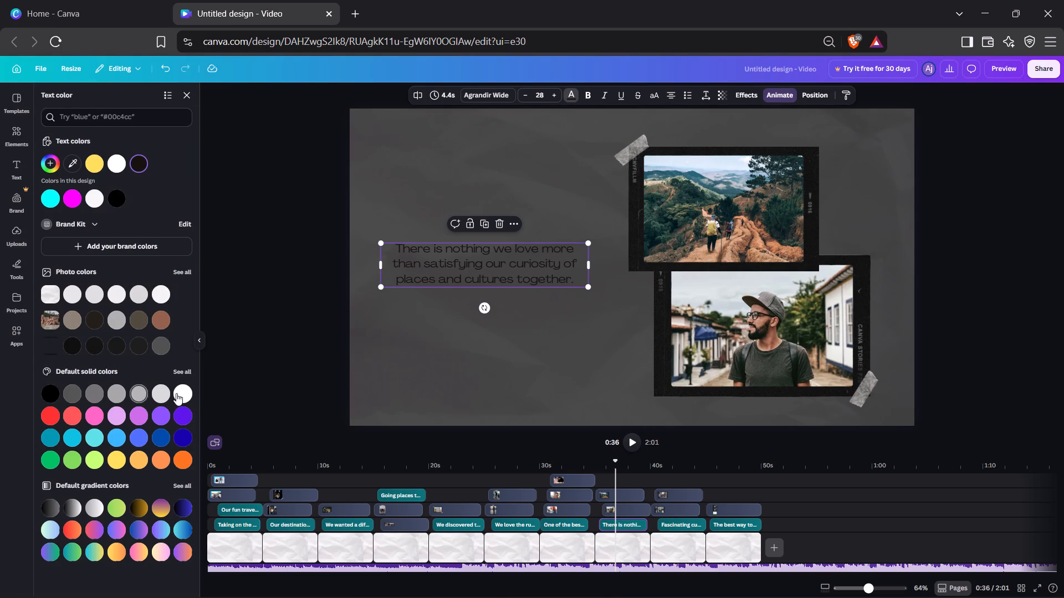
{"action": "left_click", "coordinate": [182, 391]}
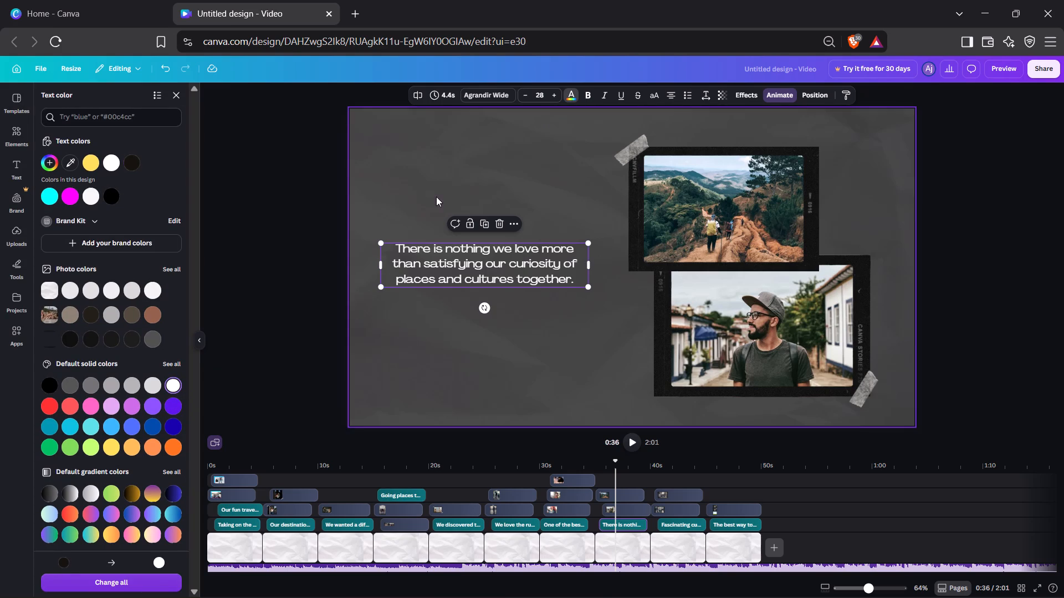
Move to about 0:42 on the ninth page and recolour its paper background image to black.
{"action": "left_click", "coordinate": [676, 465]}
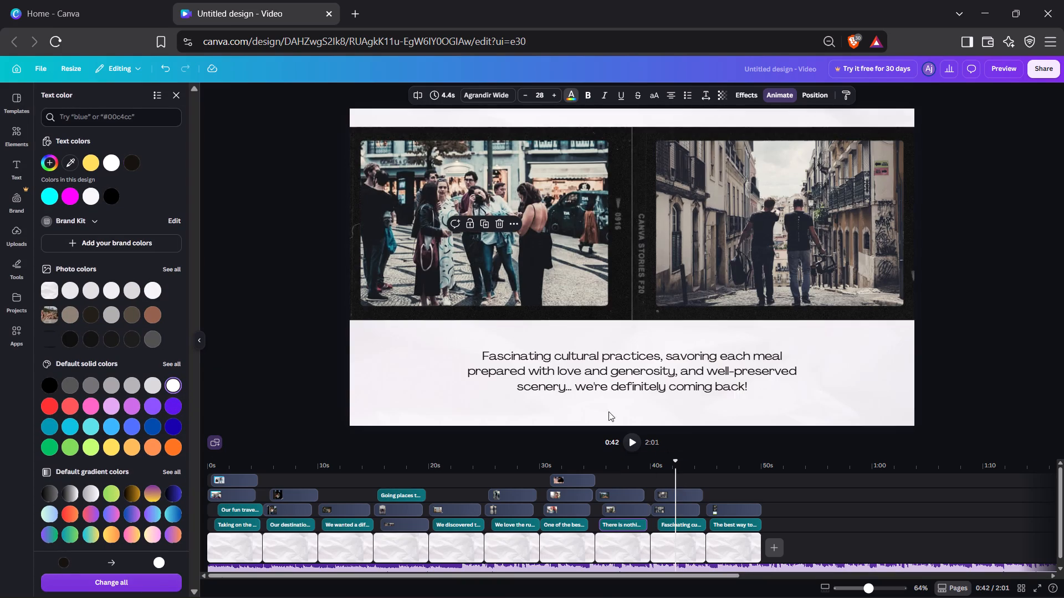
{"action": "left_click", "coordinate": [827, 396]}
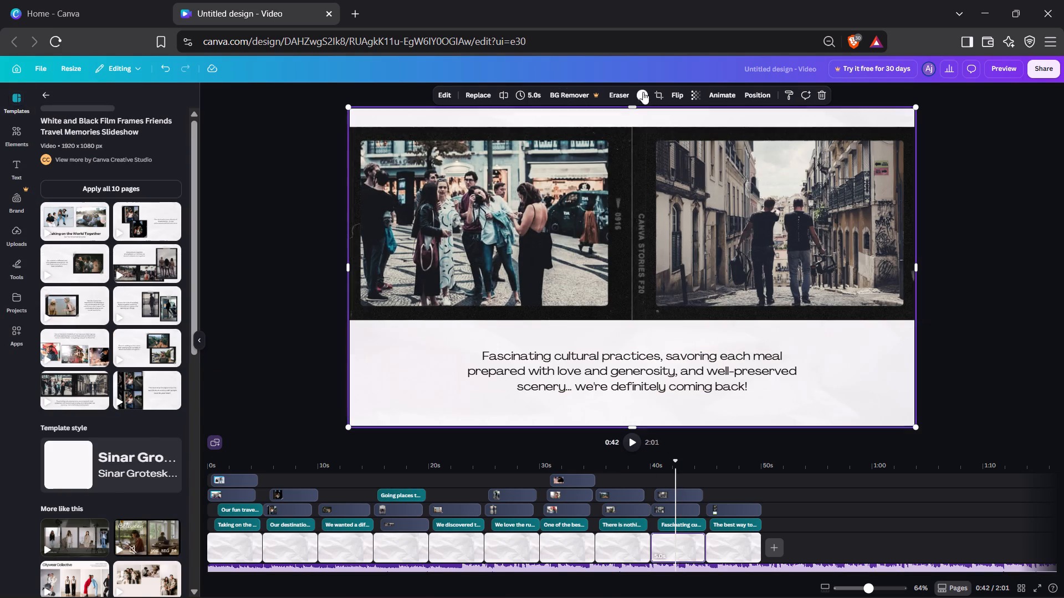
{"action": "left_click", "coordinate": [642, 89]}
{"action": "left_click", "coordinate": [58, 391]}
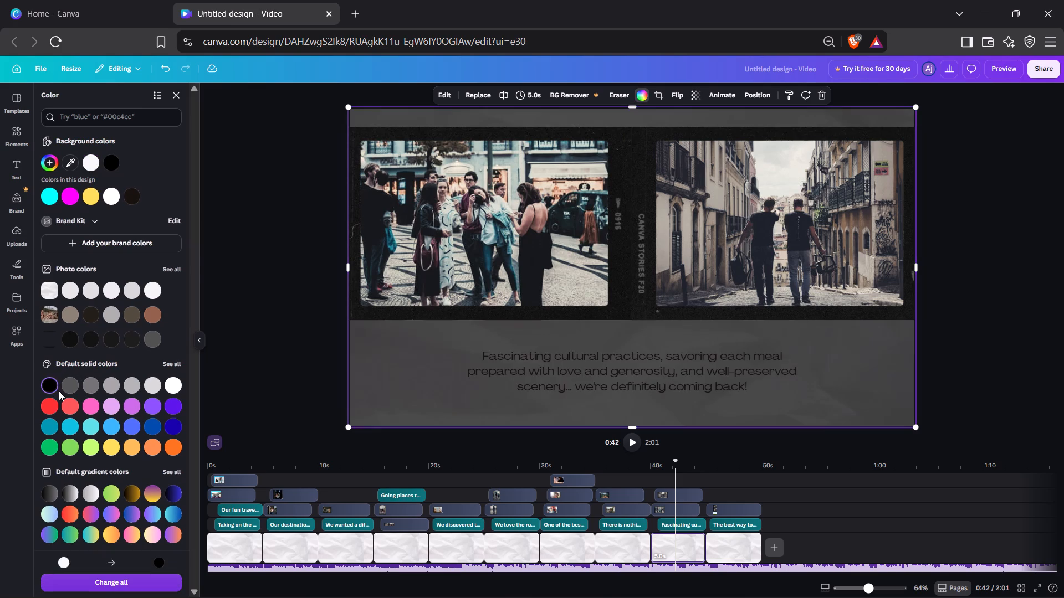
Colour the "Fascinating cultural practices" text on the ninth page white.
{"action": "left_click", "coordinate": [626, 382]}
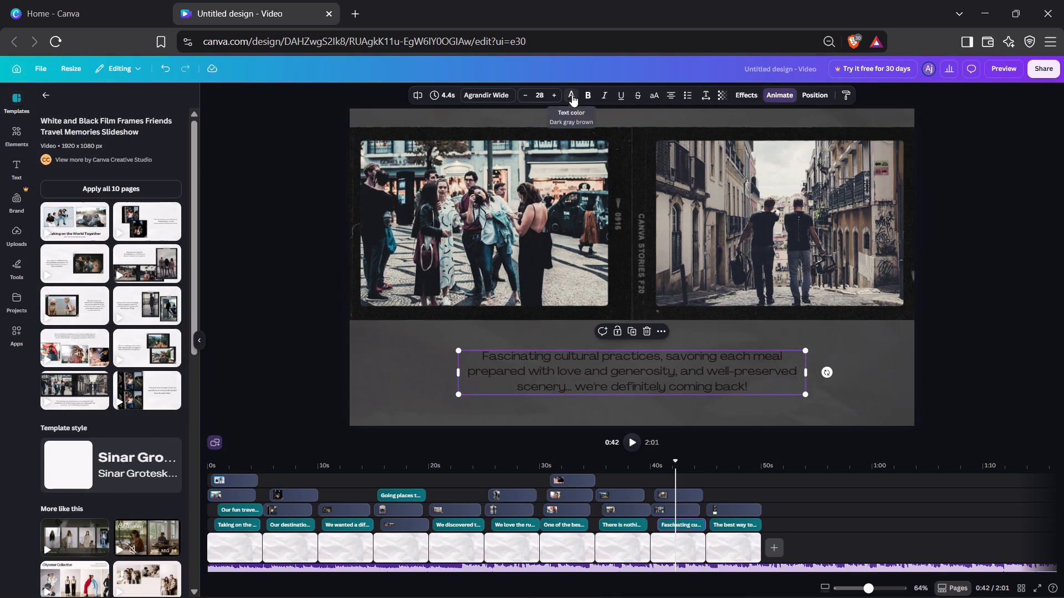
{"action": "left_click", "coordinate": [572, 95]}
{"action": "left_click", "coordinate": [181, 396]}
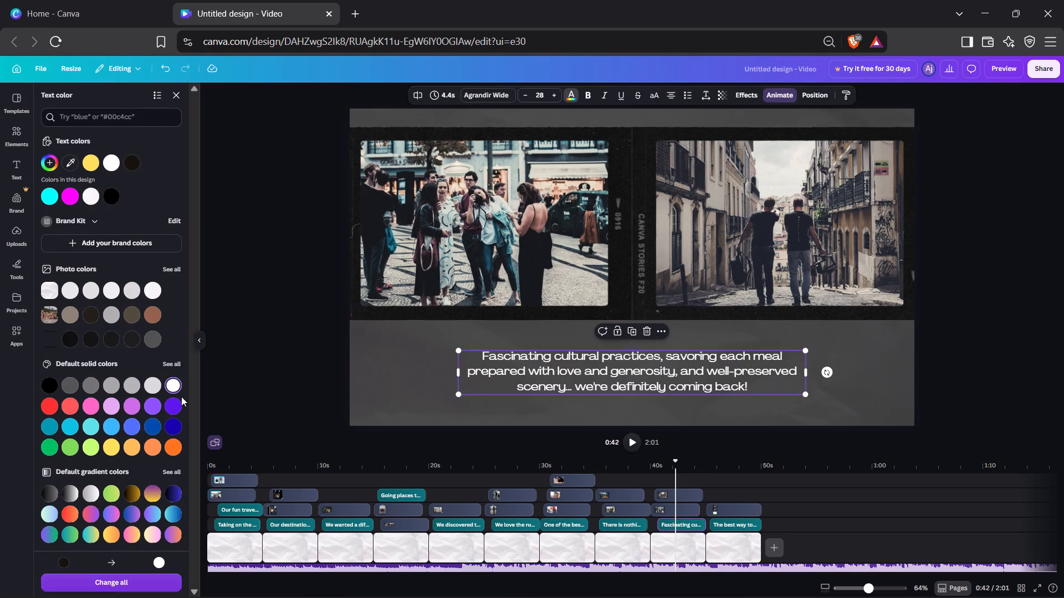
Move to about 0:47 on the tenth page and recolour its paper background image to black.
{"action": "left_click", "coordinate": [732, 467]}
{"action": "left_click", "coordinate": [733, 368]}
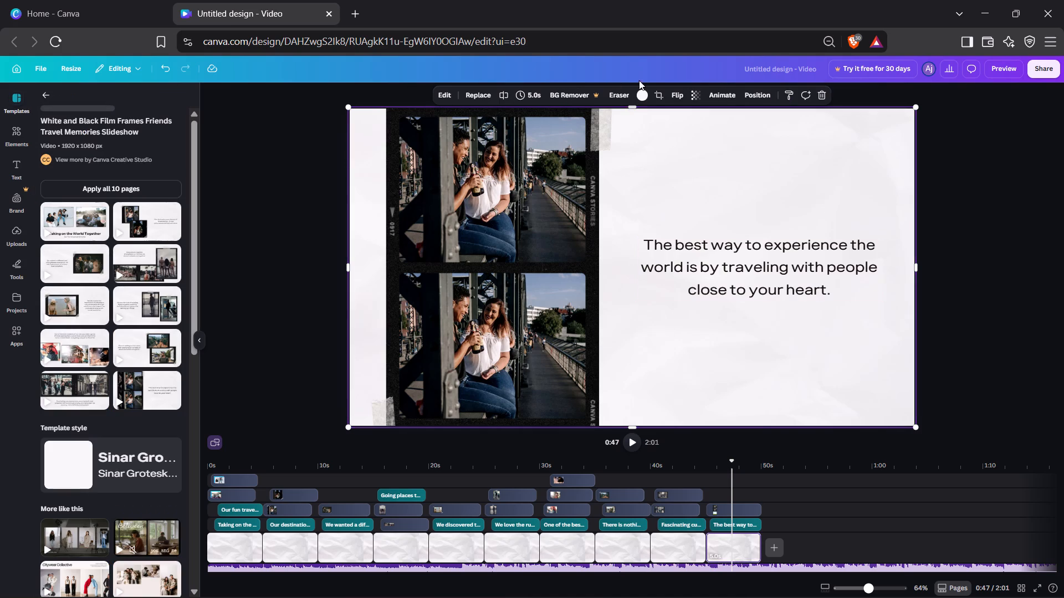
{"action": "left_click", "coordinate": [642, 95]}
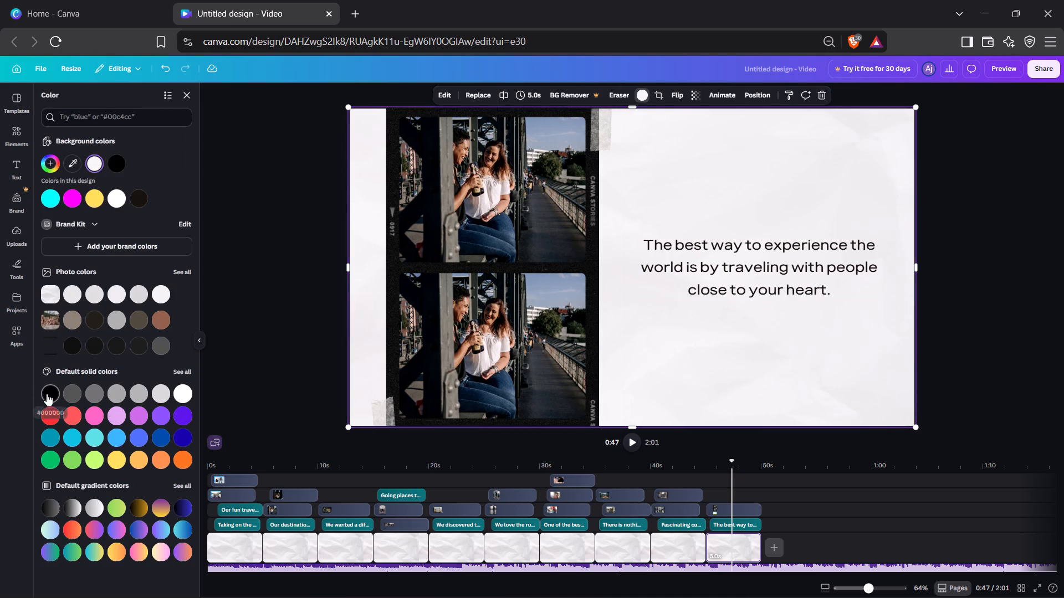
{"action": "left_click", "coordinate": [47, 394]}
Colour the "The best way to experience the world" text on the tenth page white.
{"action": "left_click", "coordinate": [755, 271]}
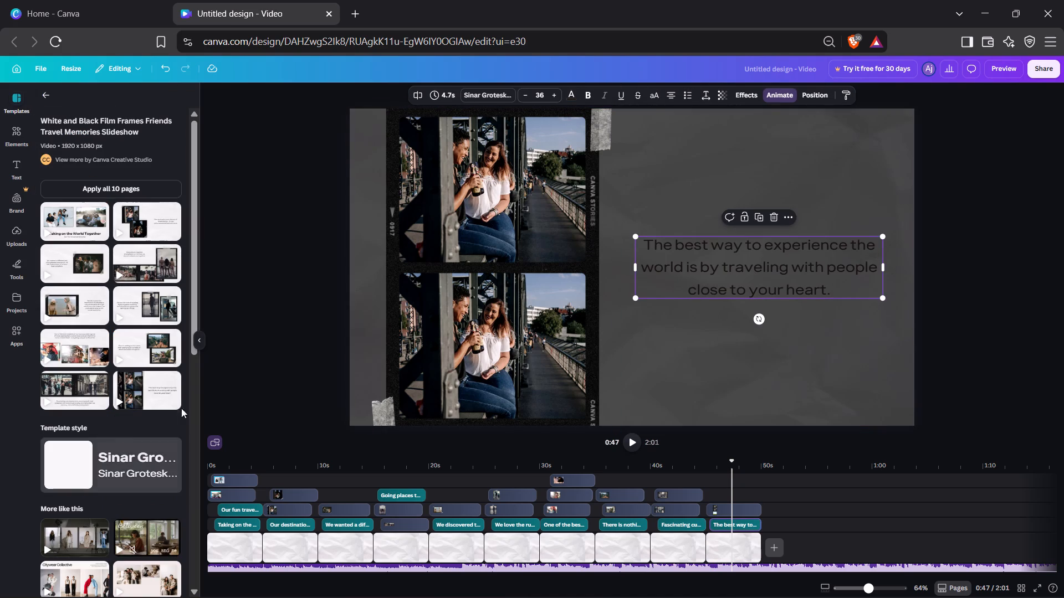
{"action": "left_click", "coordinate": [575, 94]}
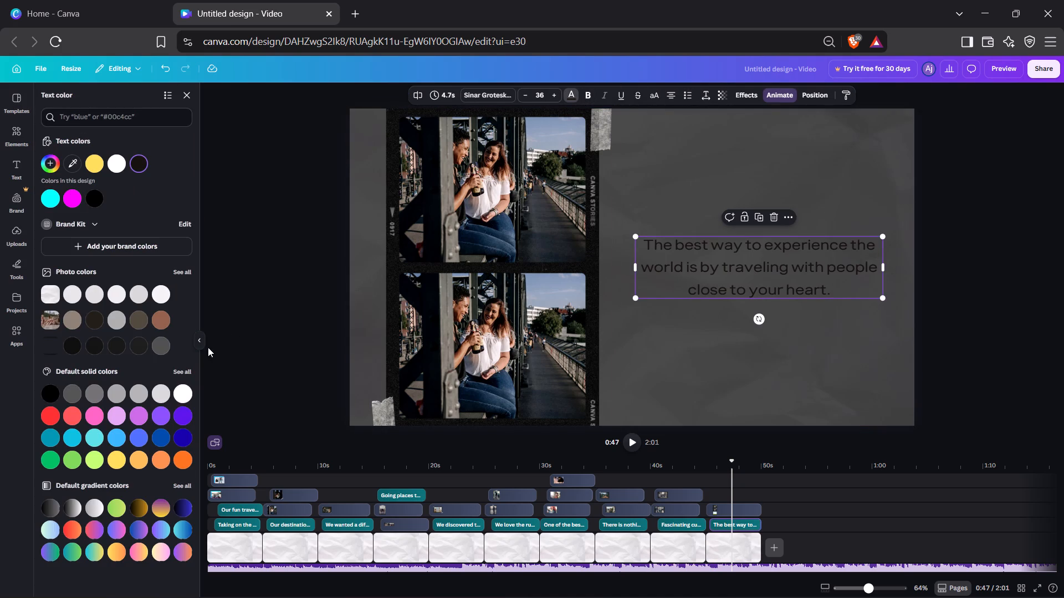
{"action": "left_click", "coordinate": [183, 394]}
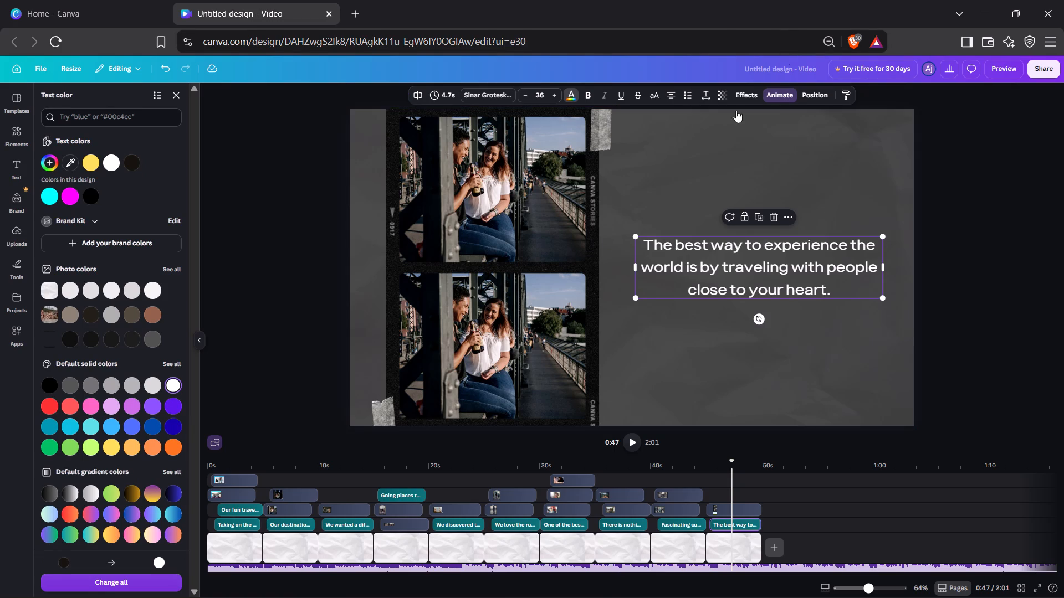
Set the tenth page's text in Cinzel Decorative, narrow its box to wrap onto four lines, and centre it beside the photos.
{"action": "left_click", "coordinate": [482, 90]}
{"action": "left_click", "coordinate": [119, 260]}
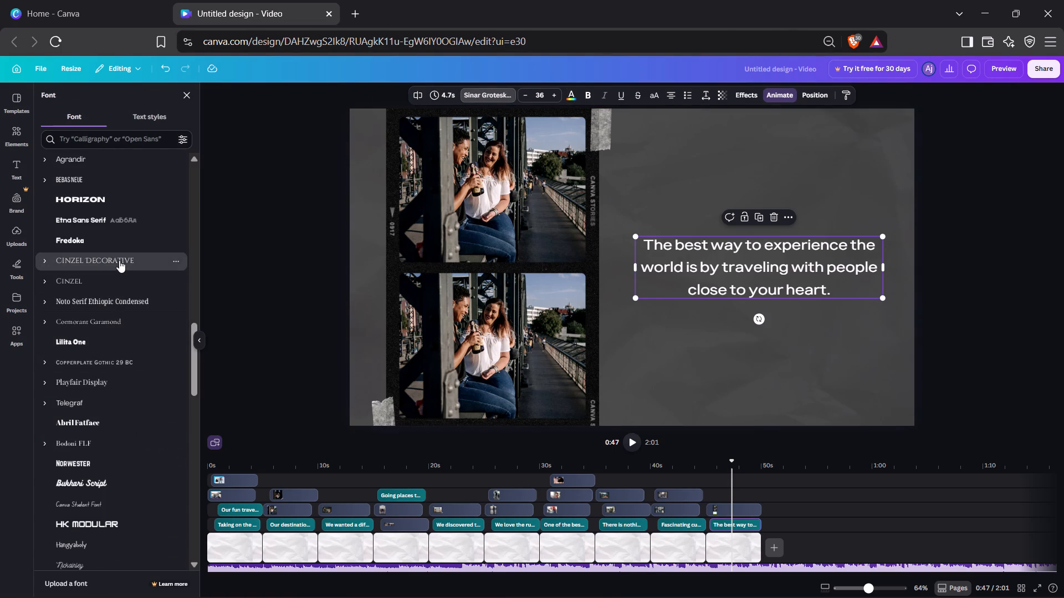
{"action": "left_click_drag", "start_coordinate": [883, 265], "coordinate": [884, 265]}
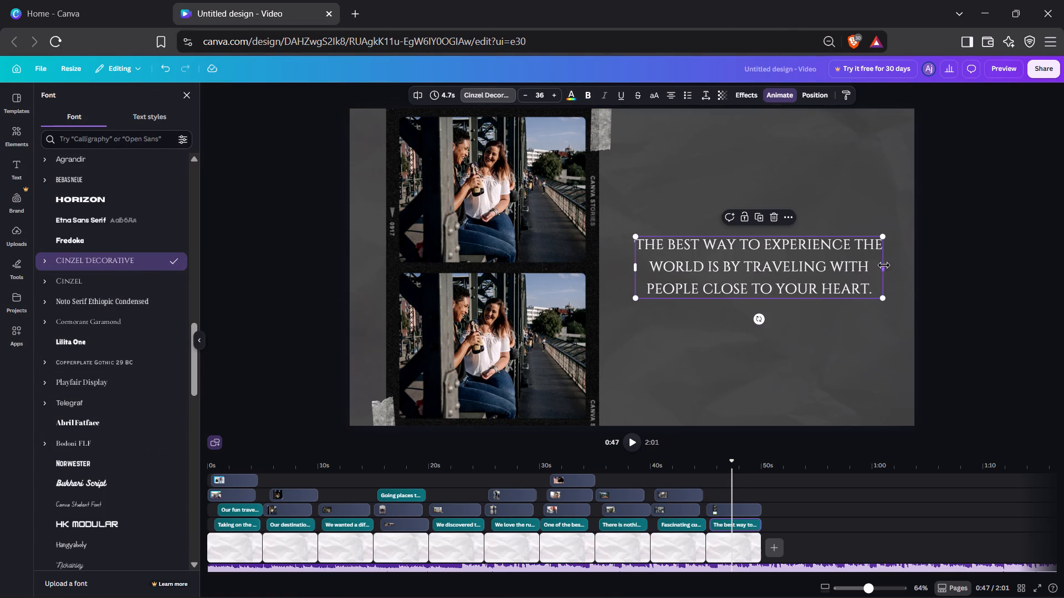
{"action": "left_click_drag", "start_coordinate": [884, 265], "coordinate": [852, 267]}
{"action": "left_click_drag", "start_coordinate": [808, 272], "coordinate": [826, 271]}
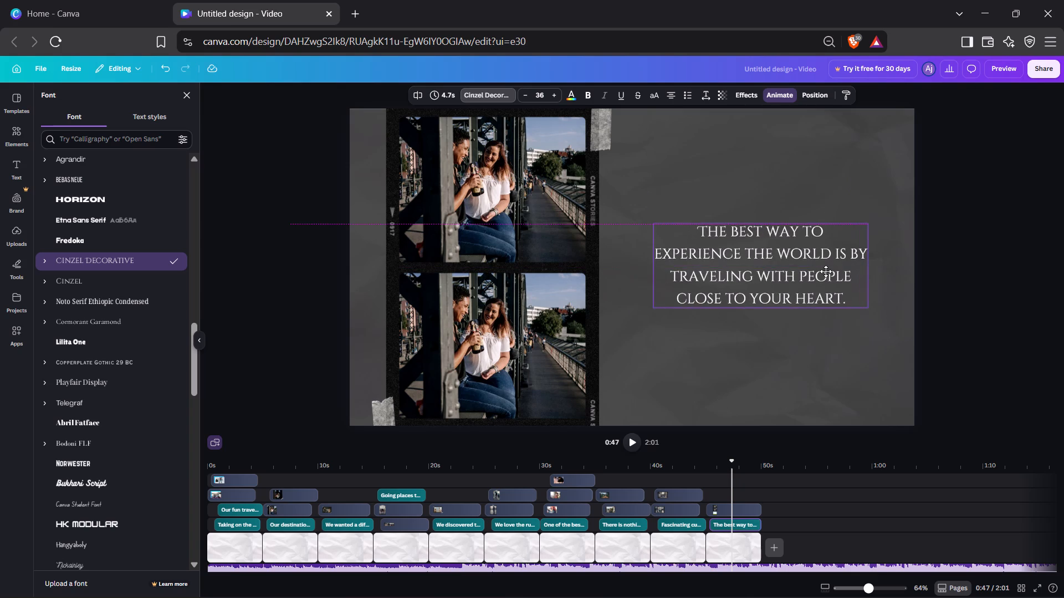
{"action": "left_click_drag", "start_coordinate": [826, 271], "coordinate": [835, 272]}
{"action": "left_click", "coordinate": [955, 254]}
{"action": "left_click", "coordinate": [955, 254]}
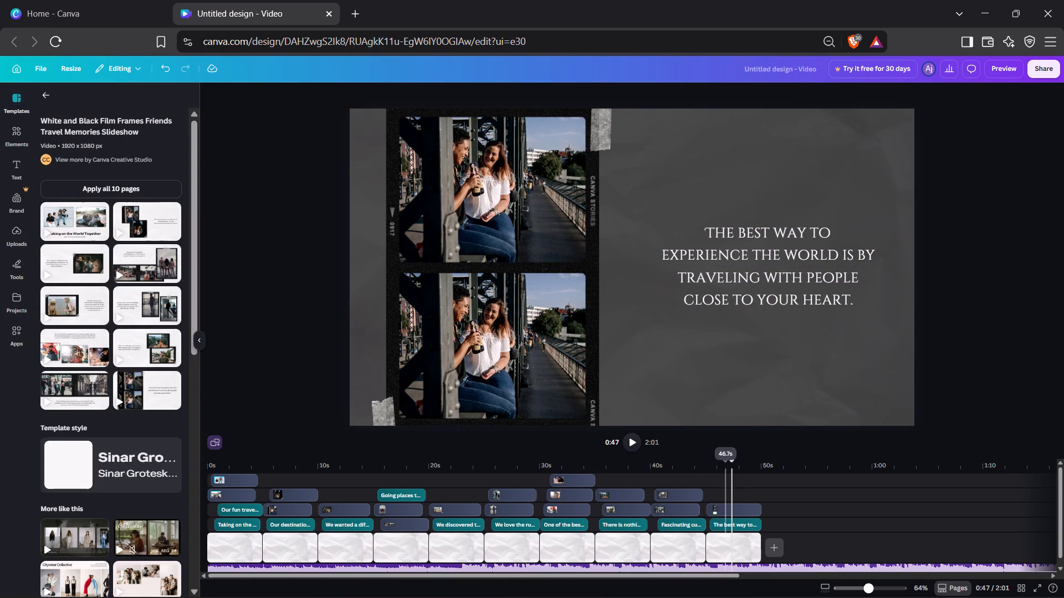
Go back to about 0:43 on the ninth page and apply the Neon effect to its "Fascinating cultural practices" text.
{"action": "left_click_drag", "start_coordinate": [745, 469], "coordinate": [581, 487]}
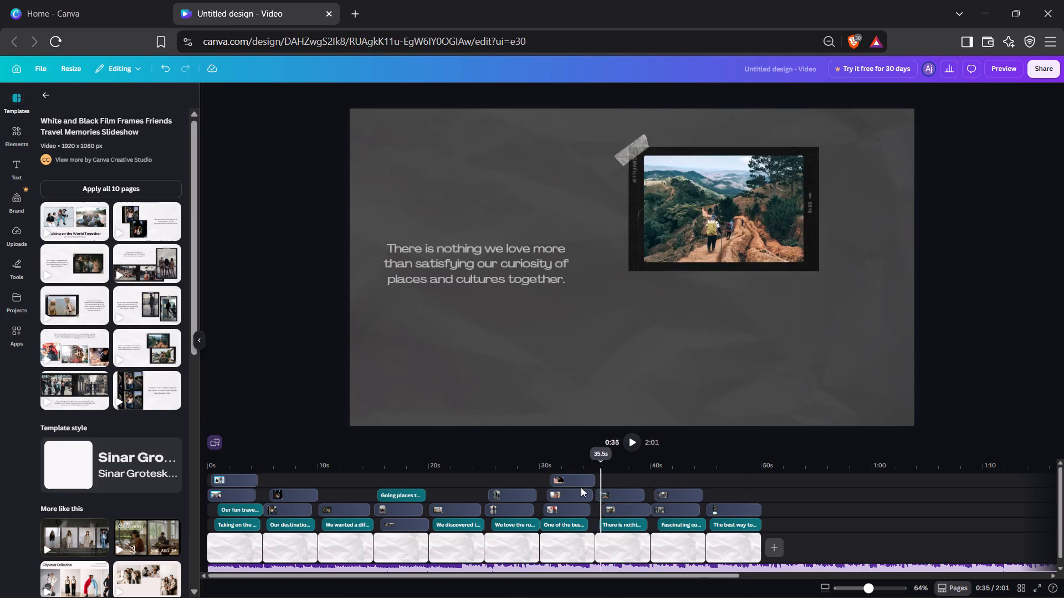
{"action": "left_click_drag", "start_coordinate": [581, 487], "coordinate": [696, 483]}
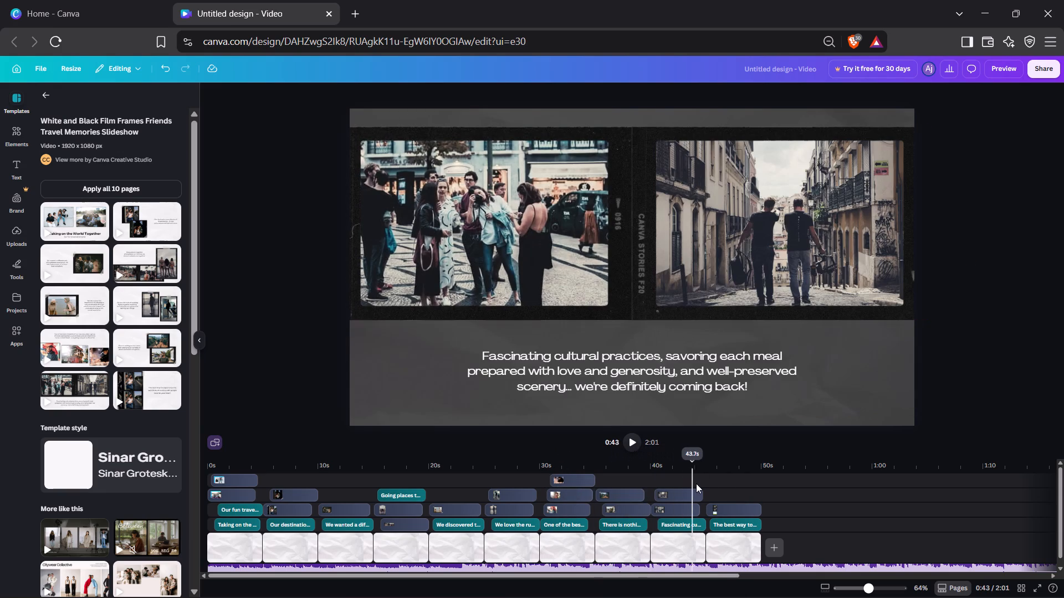
{"action": "left_click_drag", "start_coordinate": [696, 483], "coordinate": [693, 483]}
{"action": "left_click", "coordinate": [626, 366]}
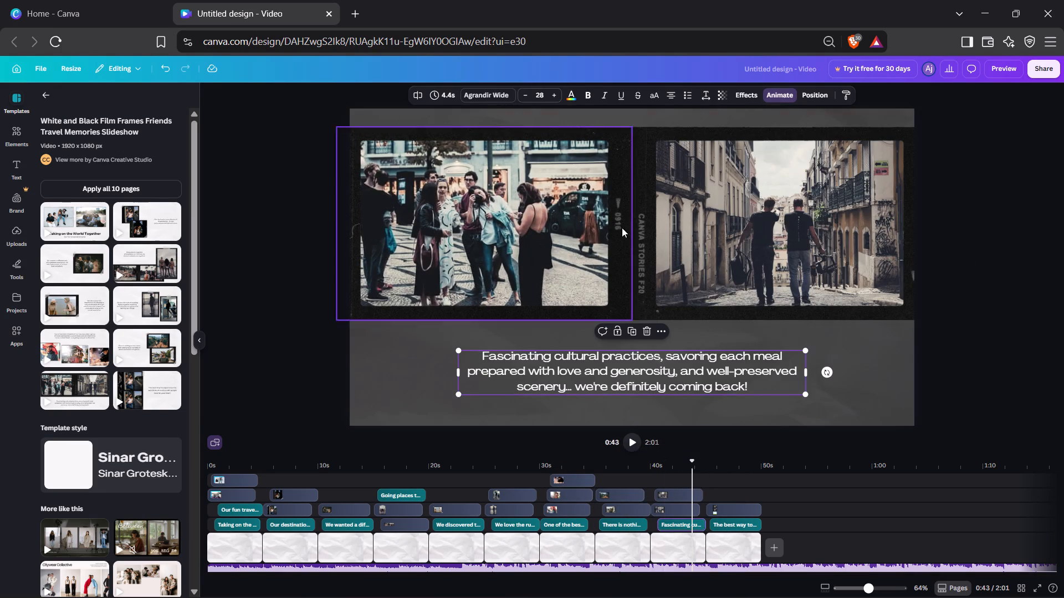
{"action": "left_click", "coordinate": [751, 92]}
{"action": "left_click", "coordinate": [131, 256]}
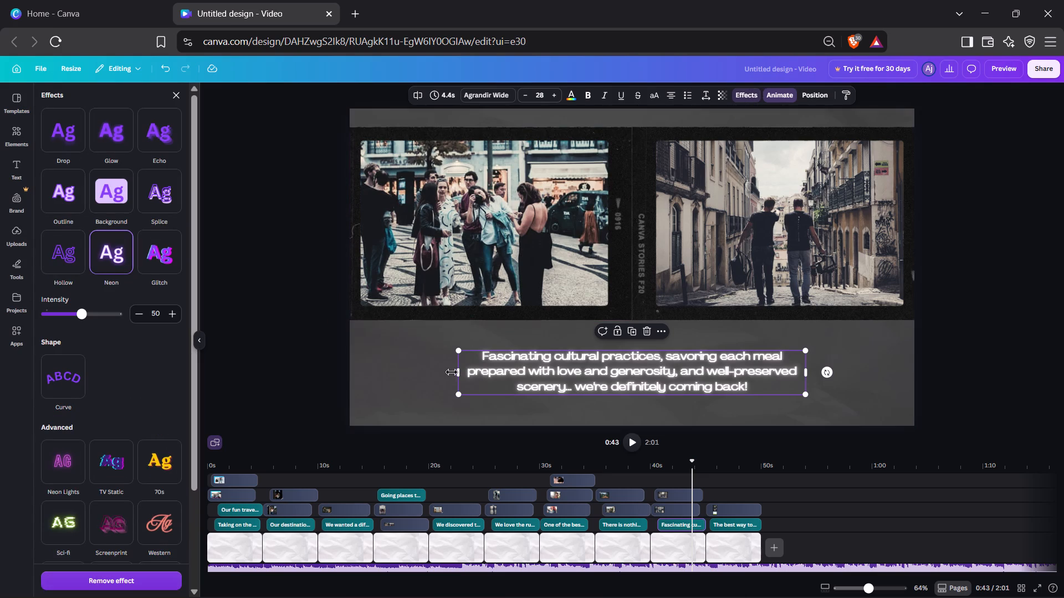
Set the ninth page's text in Cinzel Decorative, widen its box to keep "well-preserved" on one line, and reposition it slightly lower below the photos.
{"action": "left_click", "coordinate": [483, 90]}
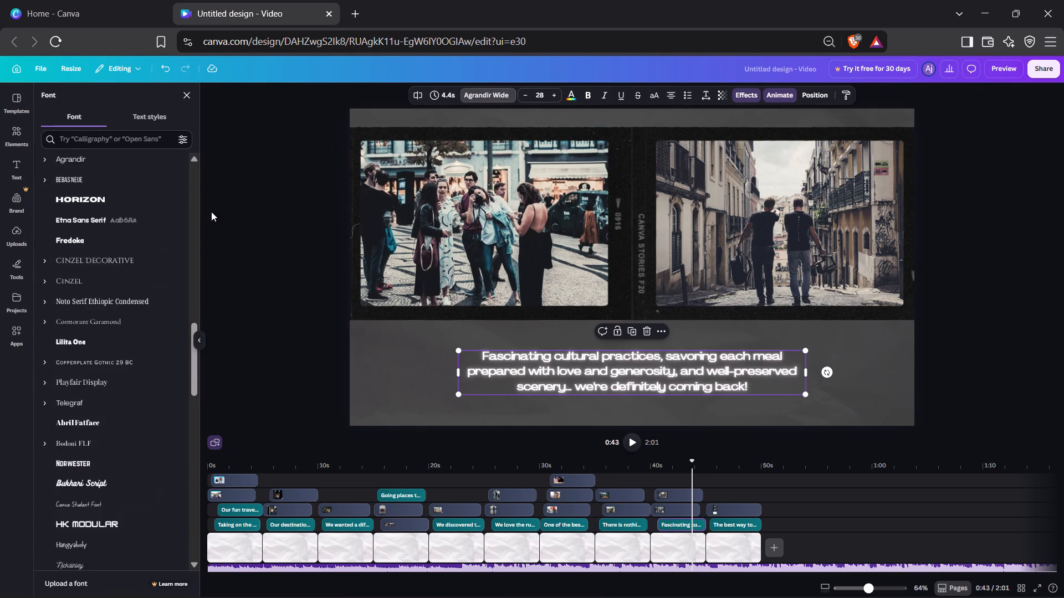
{"action": "left_click", "coordinate": [127, 239]}
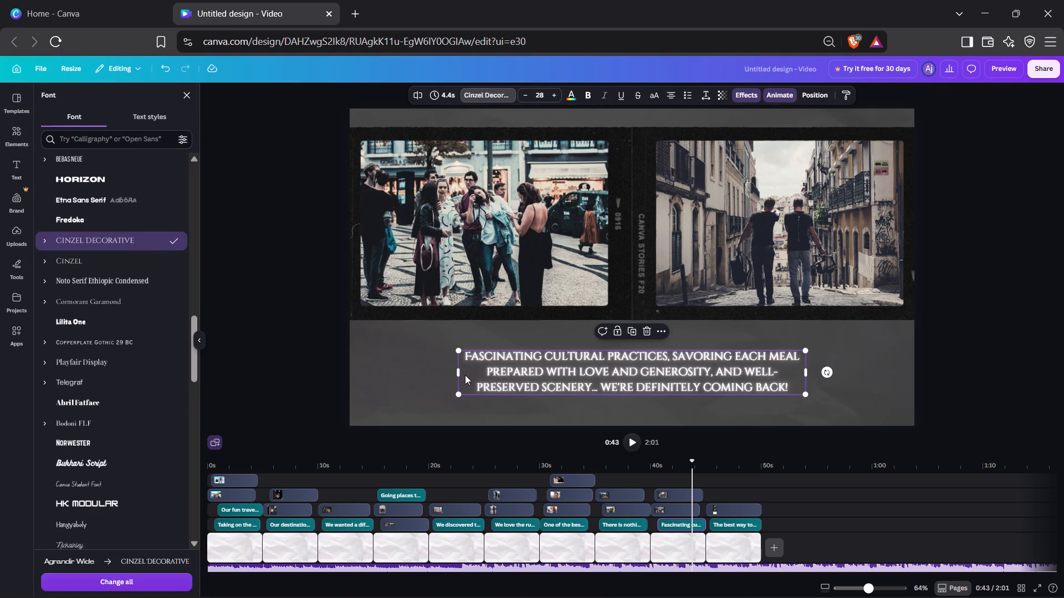
{"action": "left_click_drag", "start_coordinate": [456, 370], "coordinate": [446, 370]}
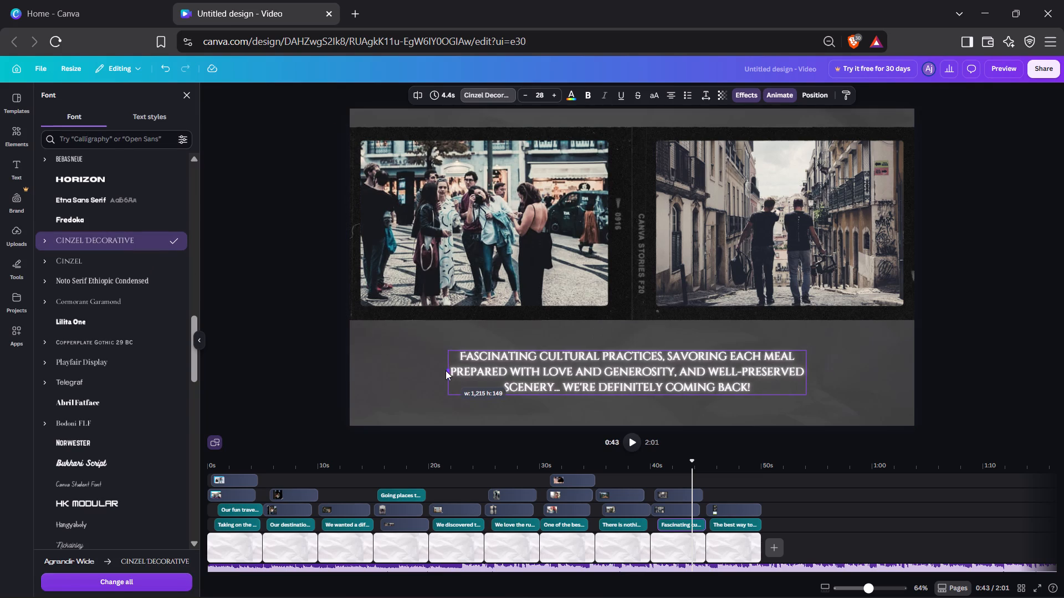
{"action": "left_click_drag", "start_coordinate": [446, 370], "coordinate": [436, 370]}
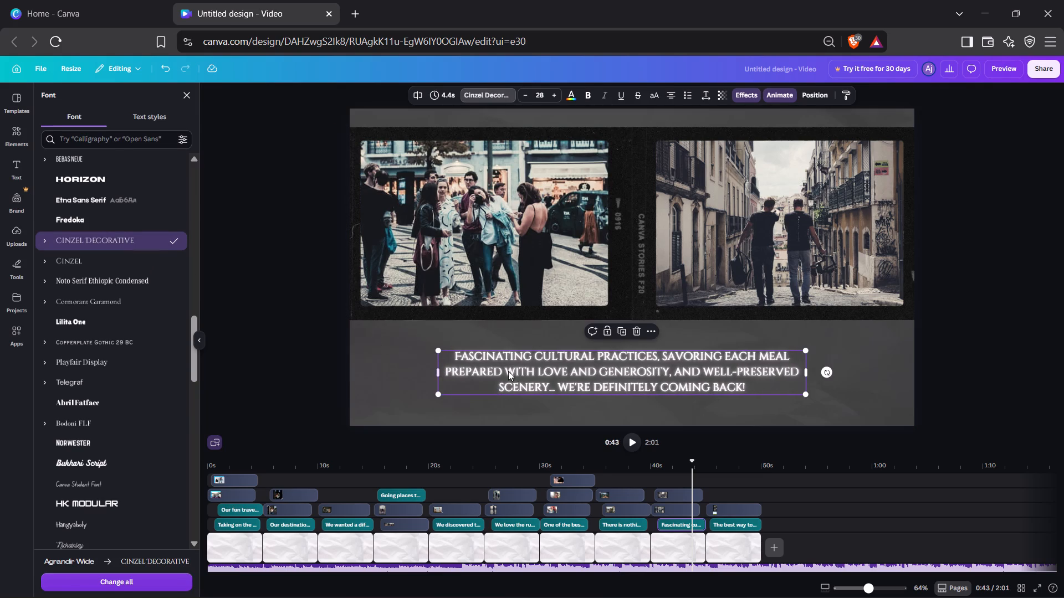
{"action": "left_click_drag", "start_coordinate": [552, 372], "coordinate": [539, 372]}
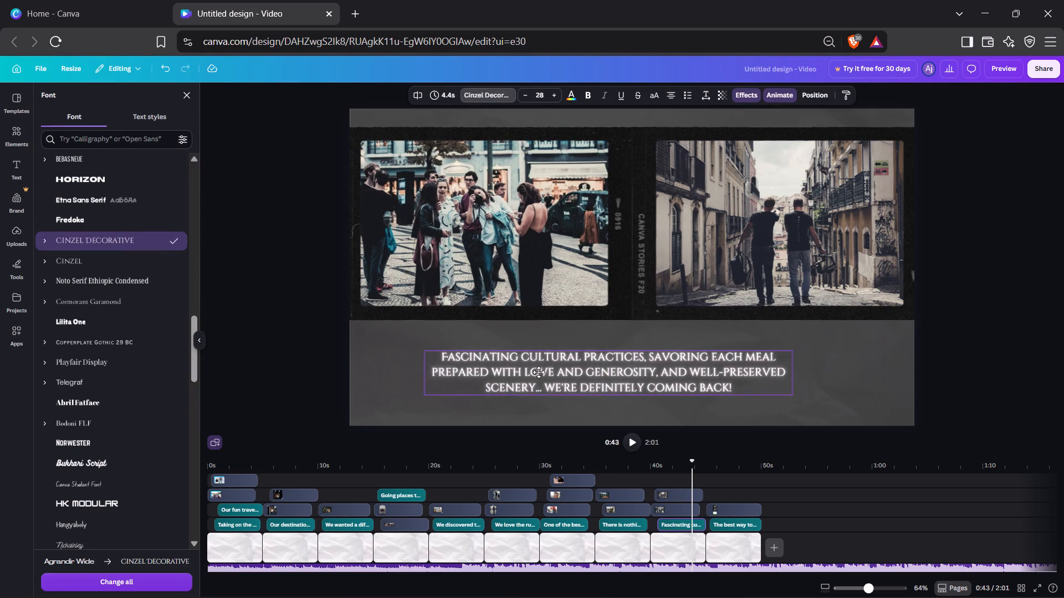
{"action": "left_click_drag", "start_coordinate": [539, 372], "coordinate": [544, 372]}
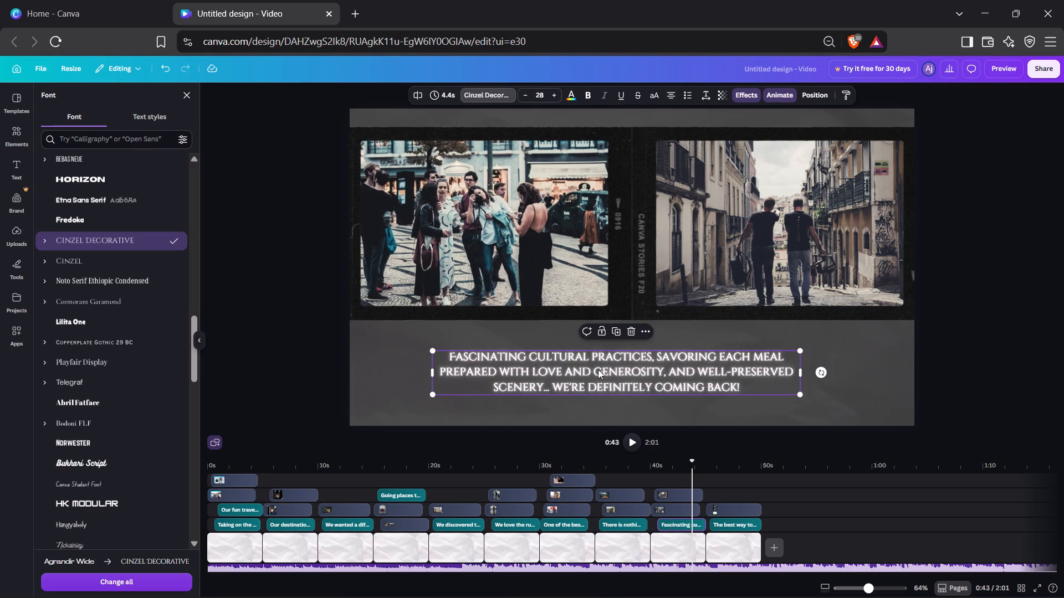
{"action": "left_click", "coordinate": [598, 369]}
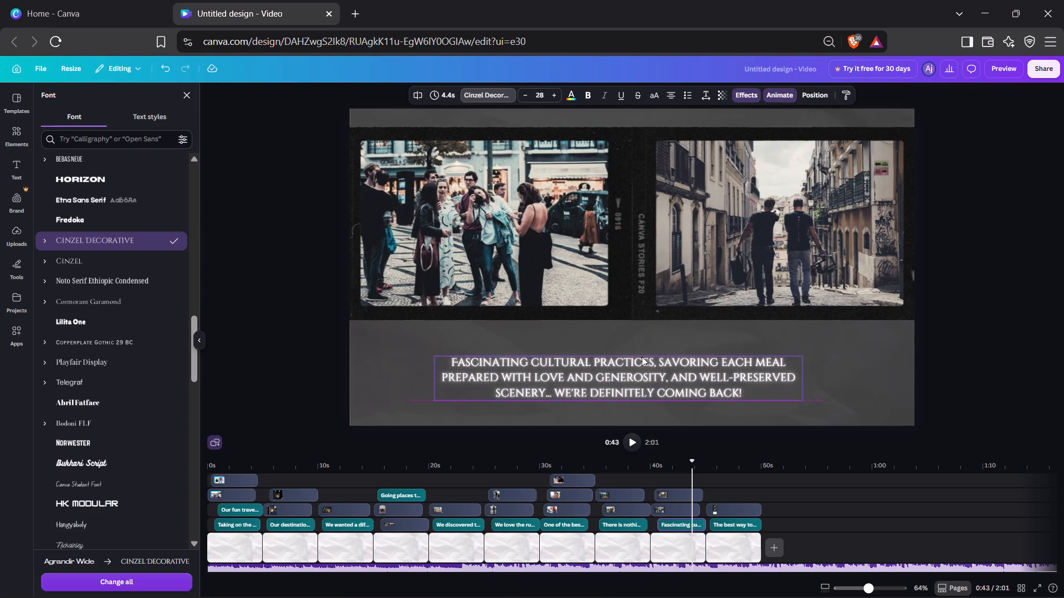
{"action": "left_click", "coordinate": [942, 329]}
{"action": "left_click", "coordinate": [942, 329]}
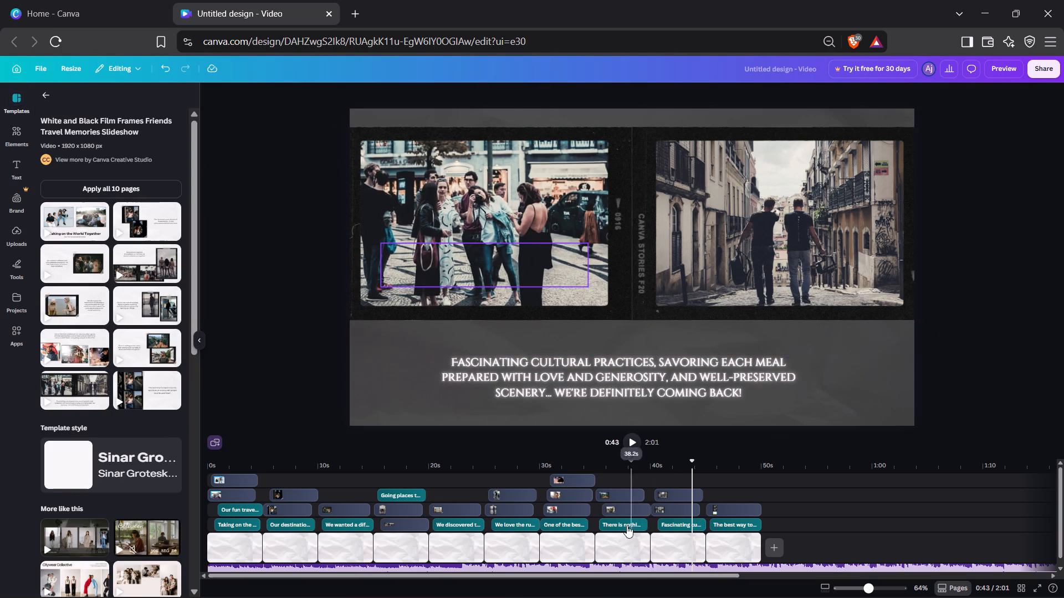
At about 0:37 on the eighth page, set the text in Cinzel Decorative, widen its box to fit three lines, and shift it away from the photos.
{"action": "left_click", "coordinate": [625, 460]}
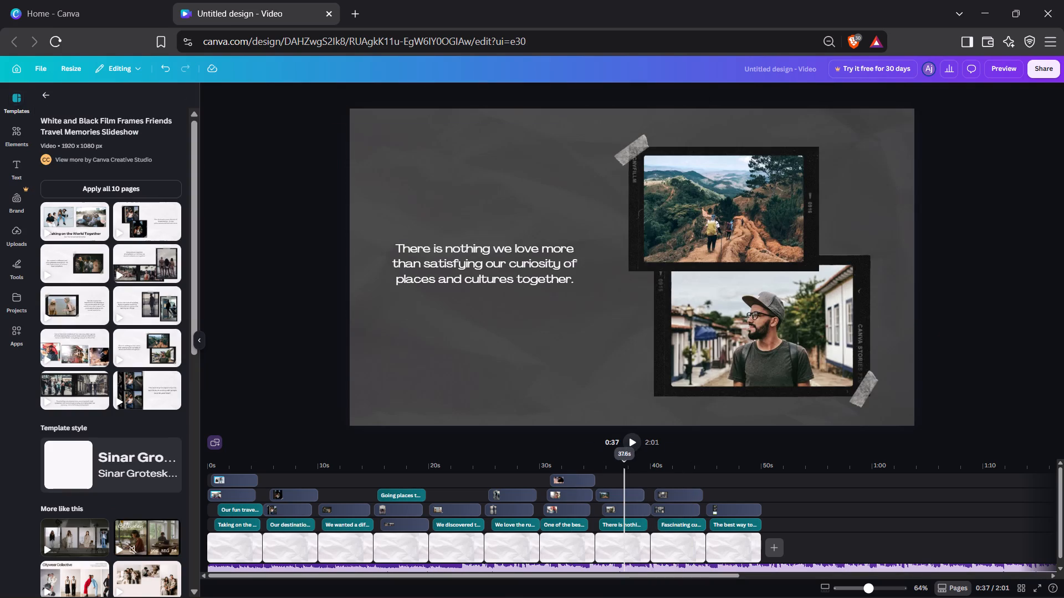
{"action": "left_click", "coordinate": [459, 262]}
{"action": "left_click", "coordinate": [487, 96]}
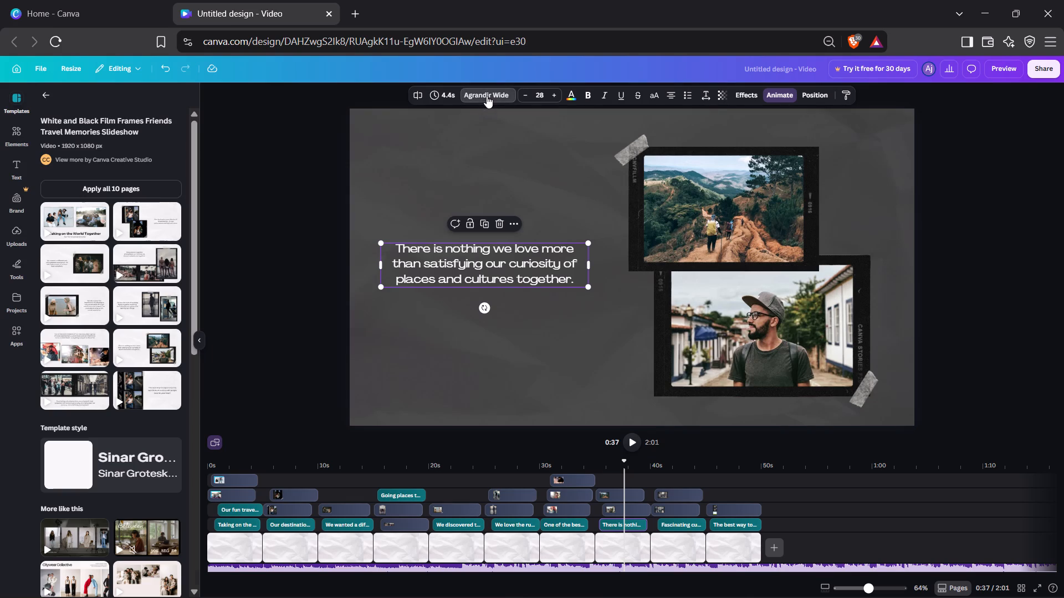
{"action": "left_click", "coordinate": [125, 238]}
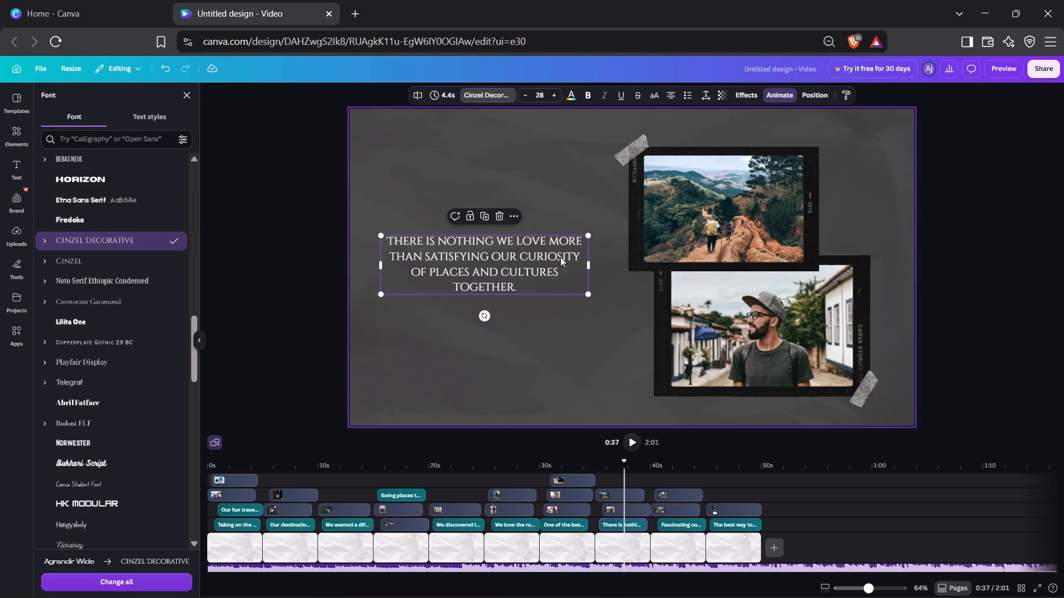
{"action": "left_click_drag", "start_coordinate": [589, 264], "coordinate": [625, 262]}
{"action": "left_click_drag", "start_coordinate": [519, 262], "coordinate": [513, 262]}
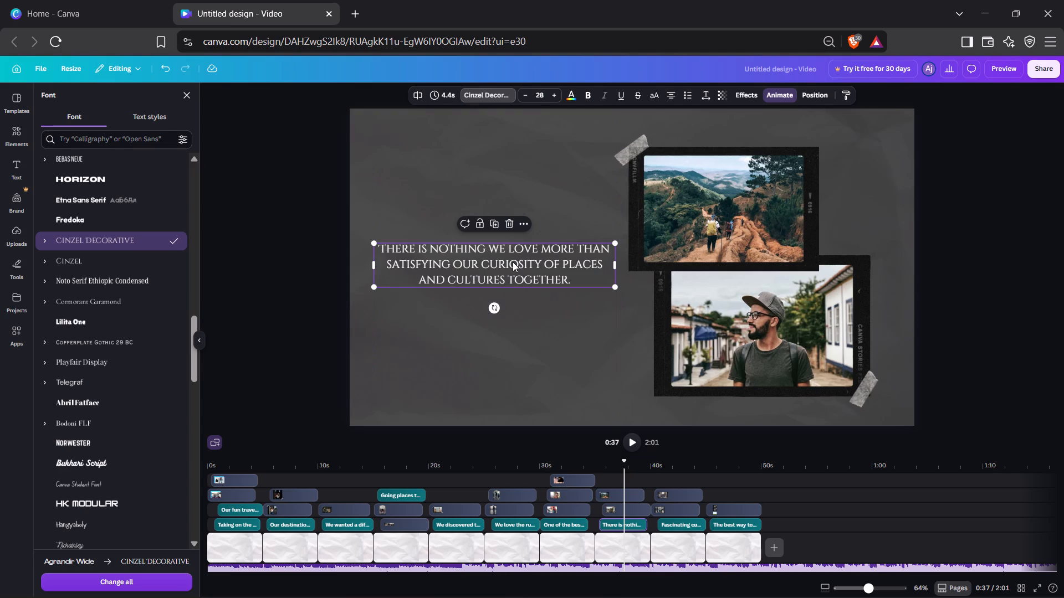
Apply the Neon effect to the eighth page's "There is nothing we love more" text.
{"action": "left_click", "coordinate": [739, 93]}
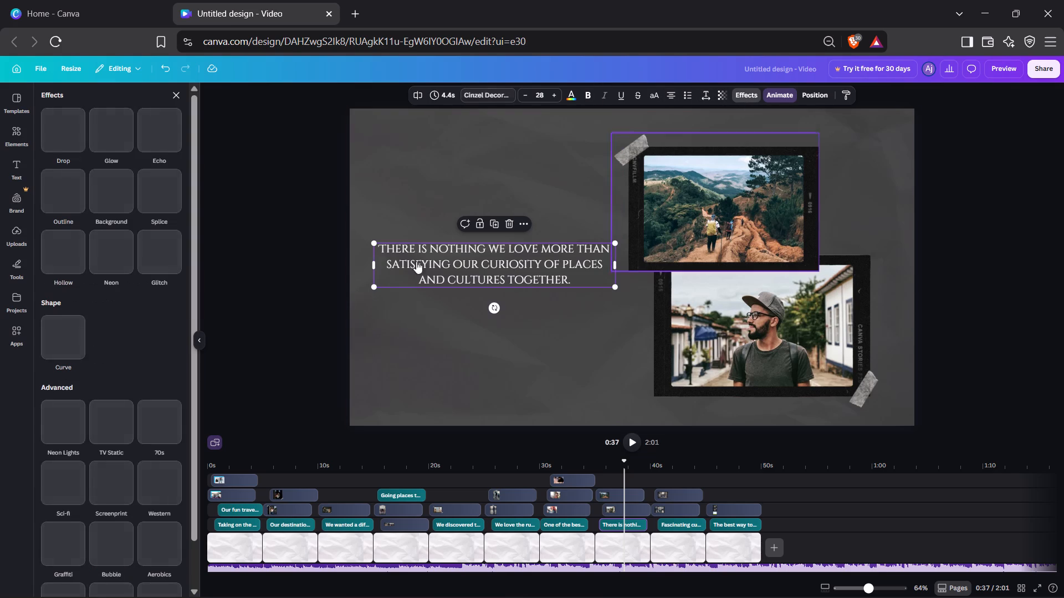
{"action": "left_click", "coordinate": [120, 257]}
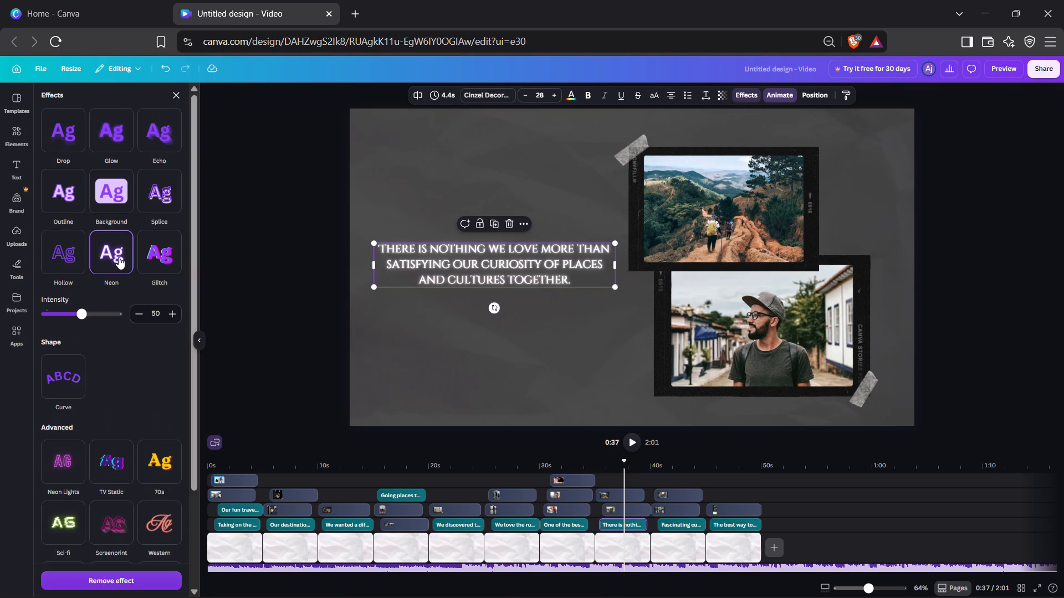
Go to about 0:32 on the seventh page and apply the Neon effect to its "One of the best moments" text.
{"action": "left_click", "coordinate": [568, 470]}
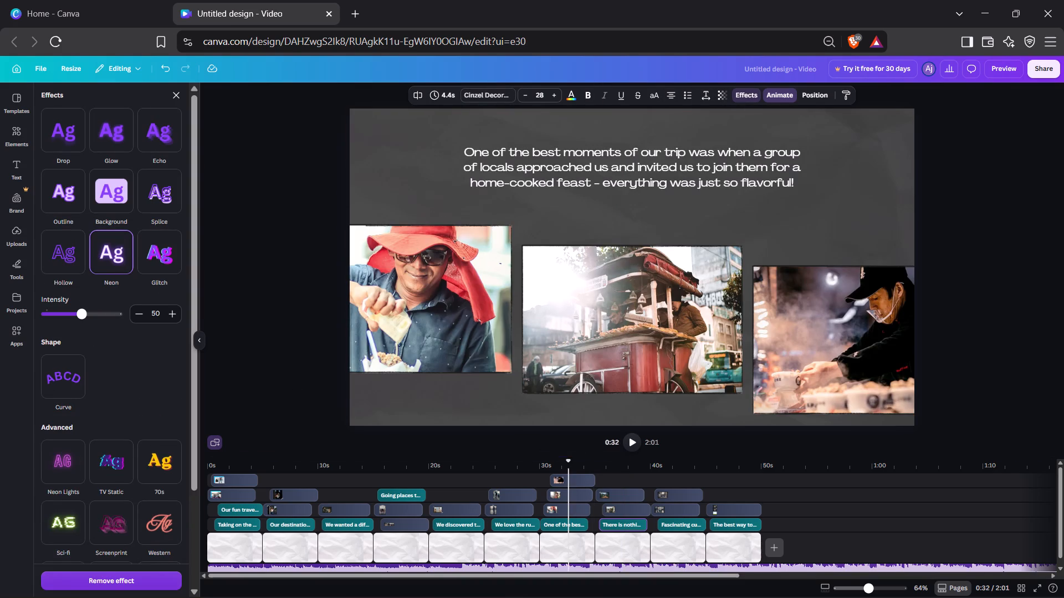
{"action": "left_click", "coordinate": [567, 162]}
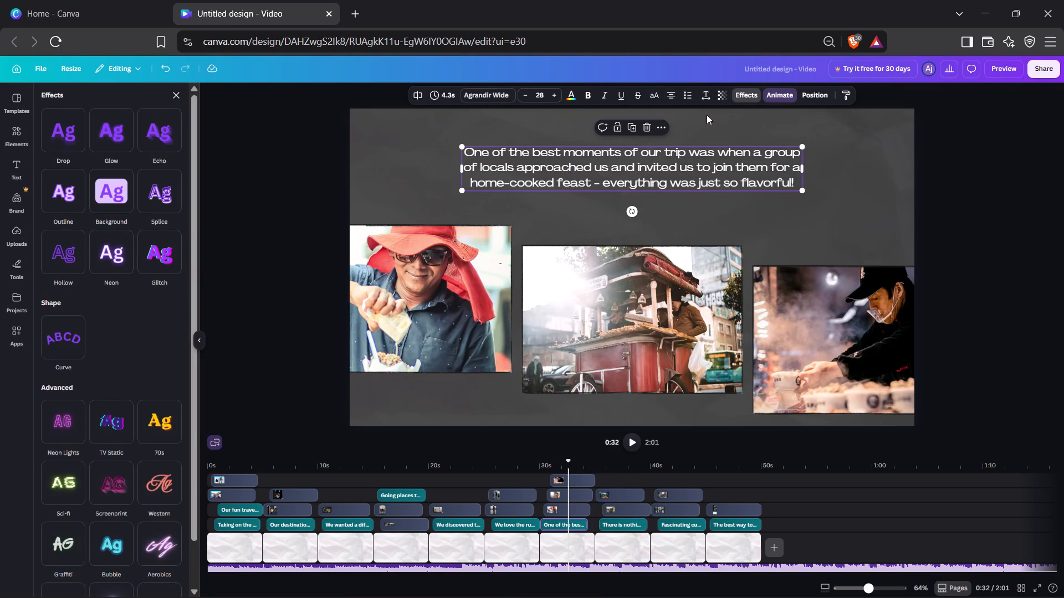
{"action": "left_click", "coordinate": [572, 96]}
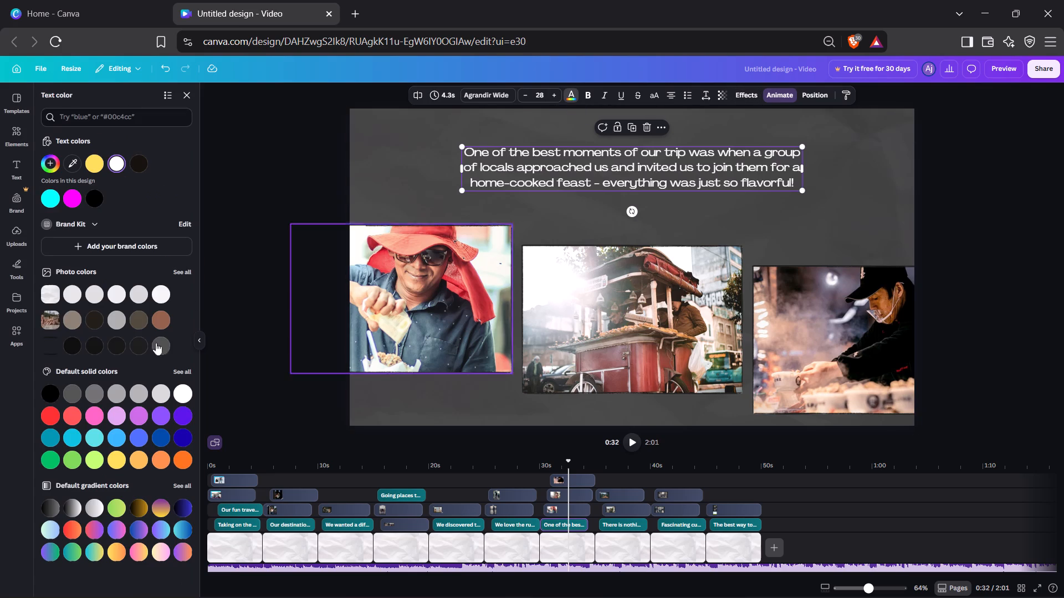
{"action": "left_click", "coordinate": [748, 91]}
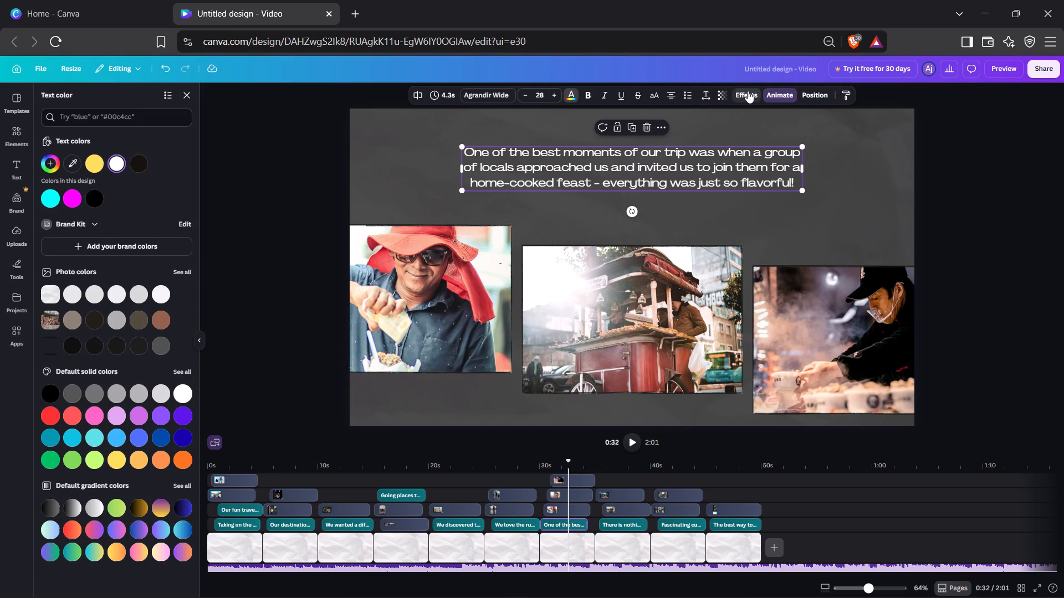
{"action": "left_click", "coordinate": [125, 257]}
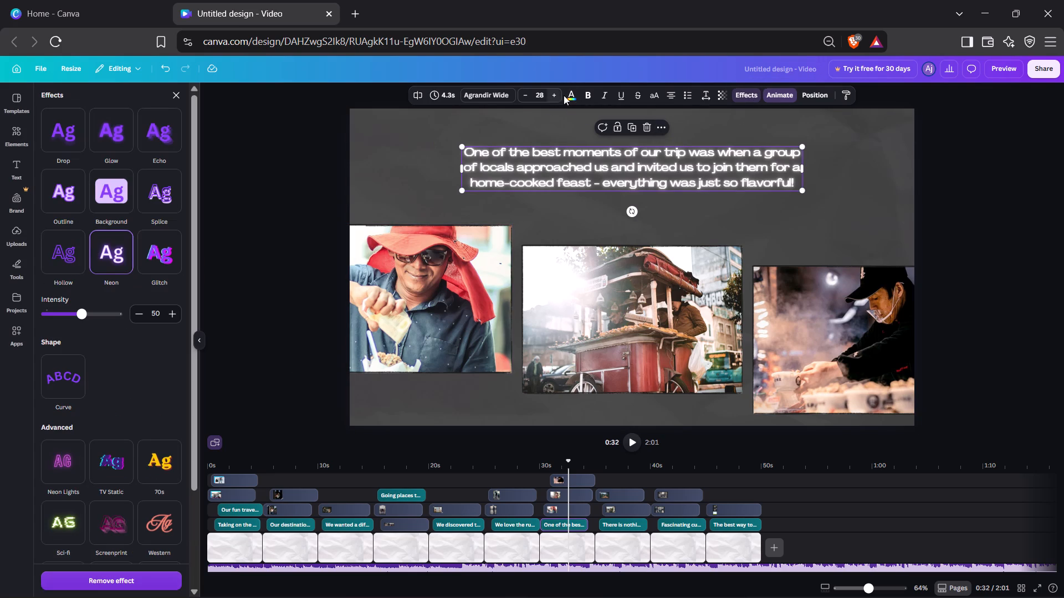
Set the seventh page's text in Cinzel Decorative and widen its box slightly so "group" fits on the first line.
{"action": "left_click", "coordinate": [498, 97]}
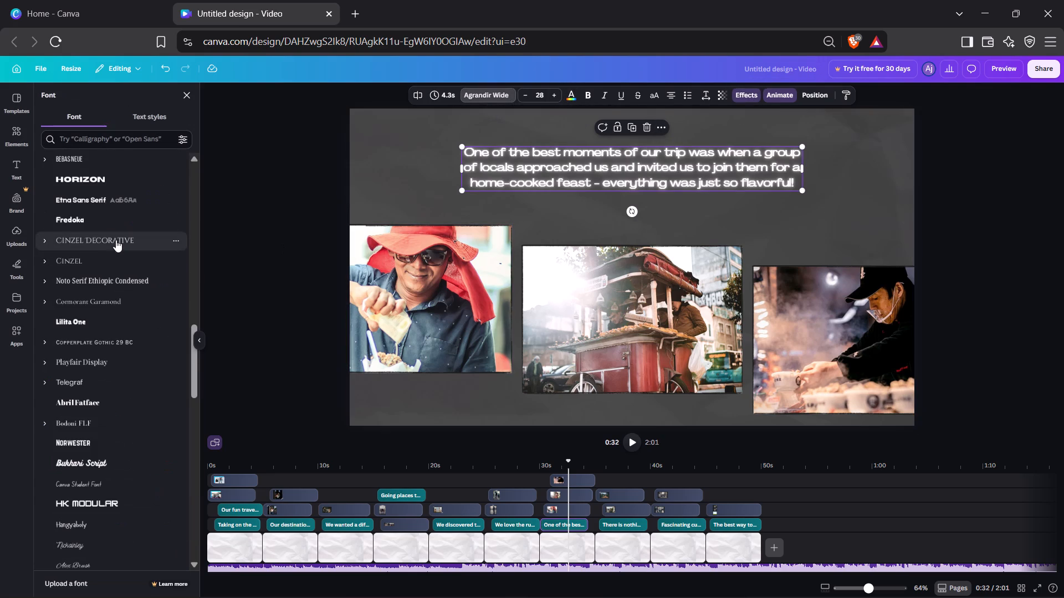
{"action": "left_click", "coordinate": [116, 240]}
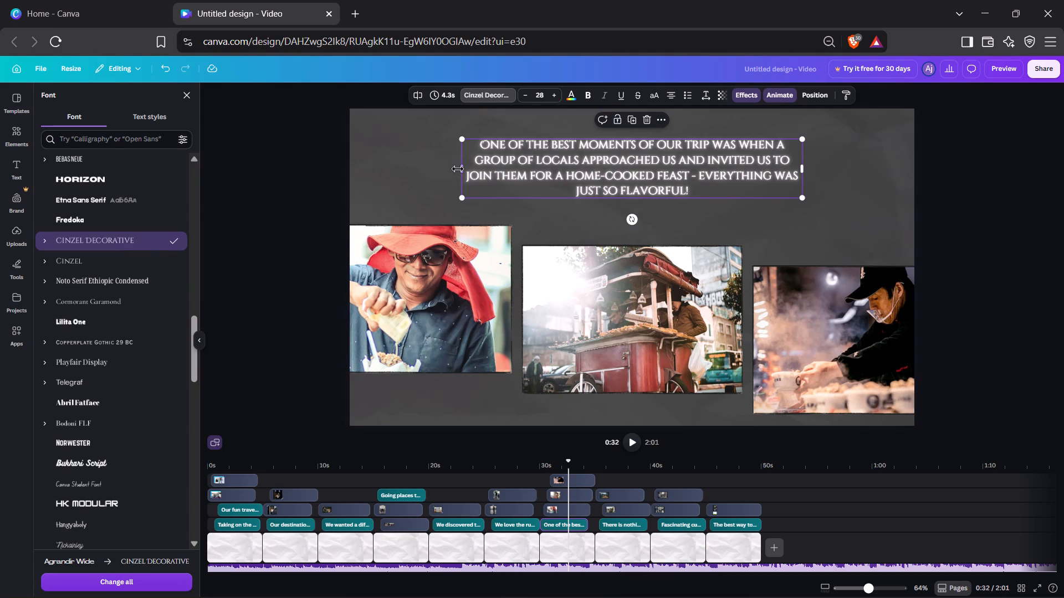
{"action": "left_click_drag", "start_coordinate": [458, 168], "coordinate": [448, 169]}
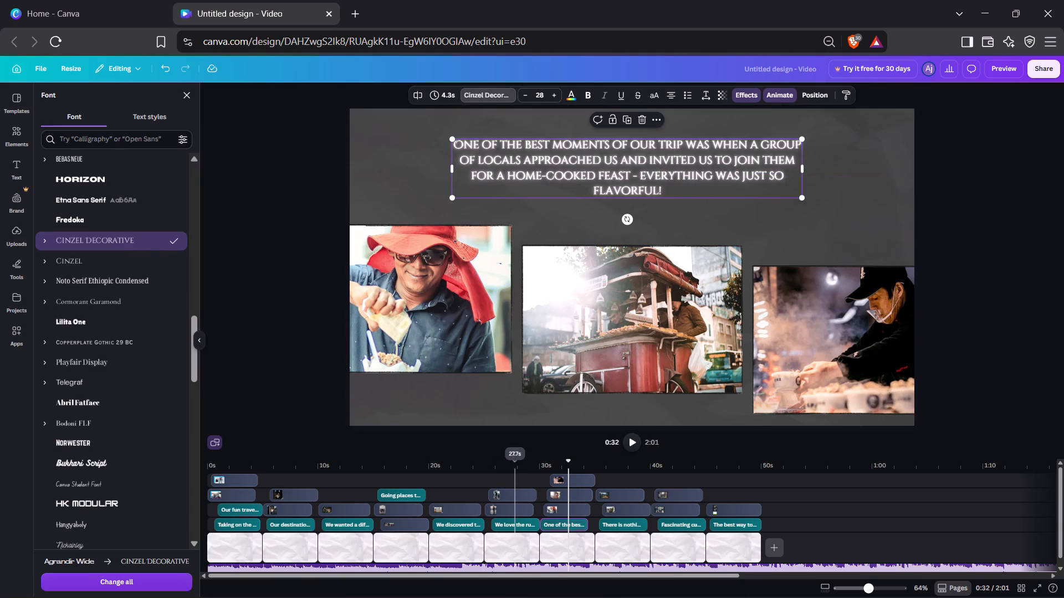
At about 0:27 on the sixth page, set the text in white Cinzel Decorative, widen its box to fit four lines, and shift it towards the photos.
{"action": "left_click", "coordinate": [517, 469]}
{"action": "left_click", "coordinate": [470, 282]}
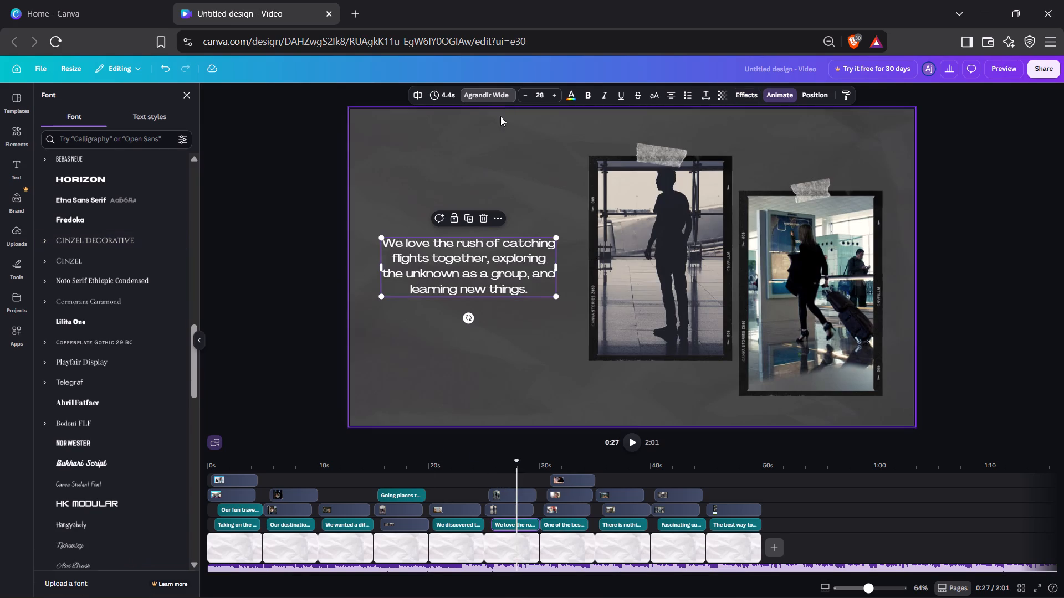
{"action": "left_click", "coordinate": [569, 94]}
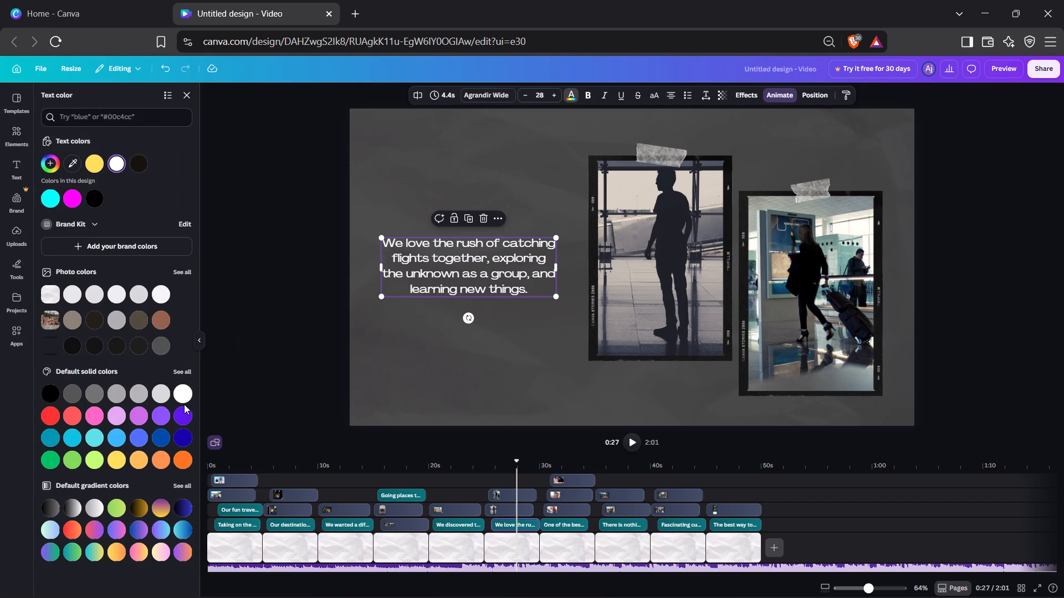
{"action": "left_click", "coordinate": [181, 388]}
{"action": "left_click", "coordinate": [478, 92]}
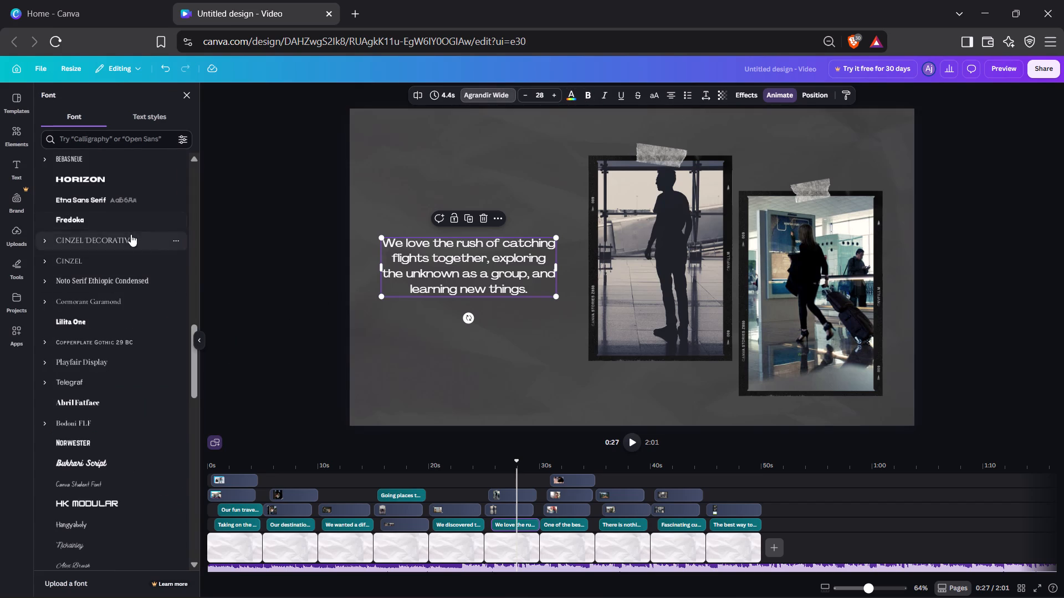
{"action": "left_click", "coordinate": [131, 234]}
{"action": "left_click_drag", "start_coordinate": [380, 265], "coordinate": [362, 265]}
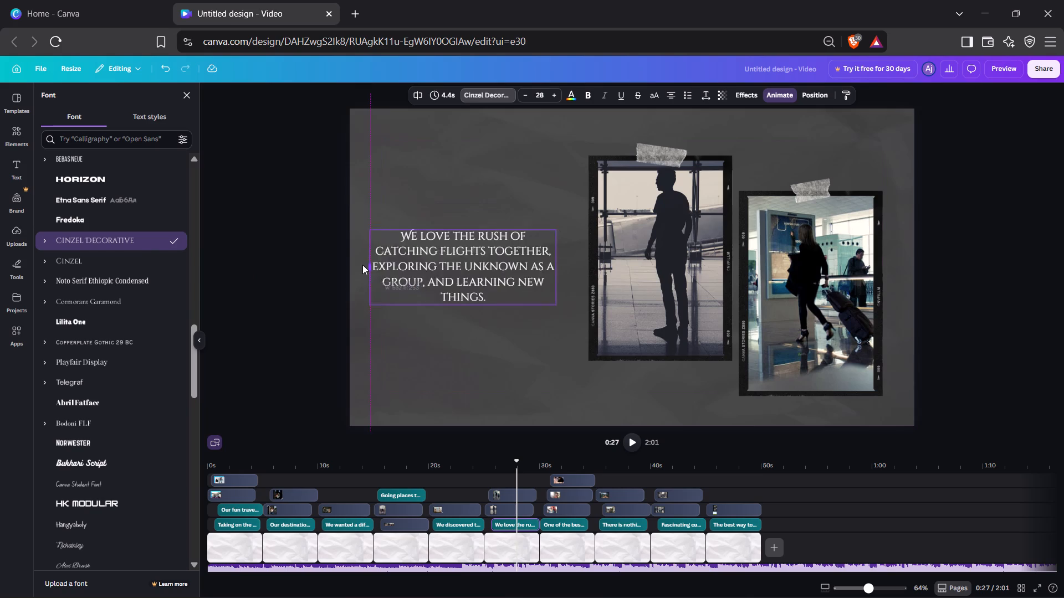
{"action": "left_click_drag", "start_coordinate": [362, 265], "coordinate": [362, 265]}
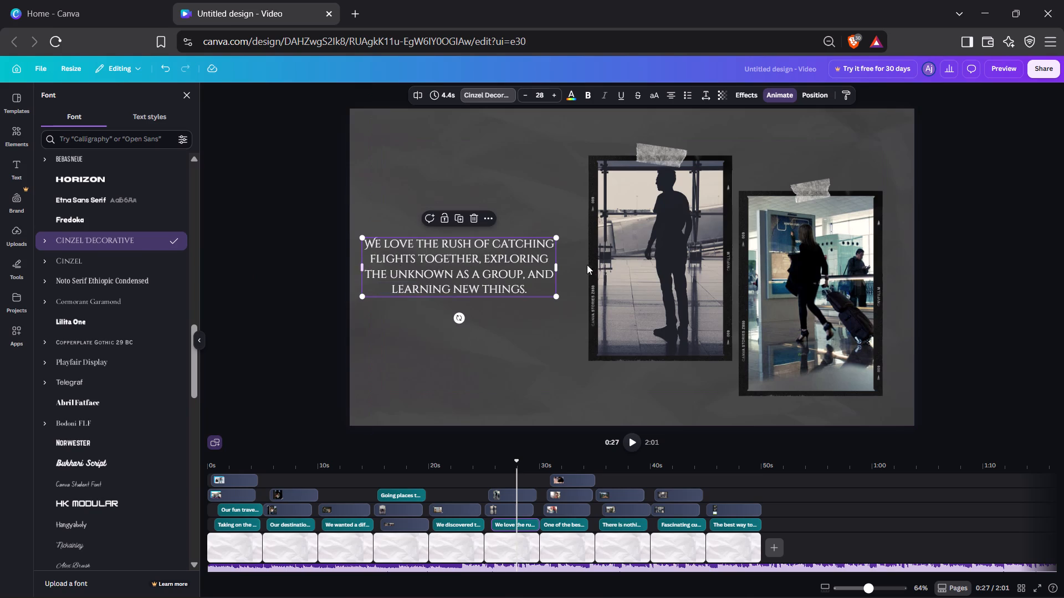
{"action": "left_click_drag", "start_coordinate": [504, 267], "coordinate": [516, 267]}
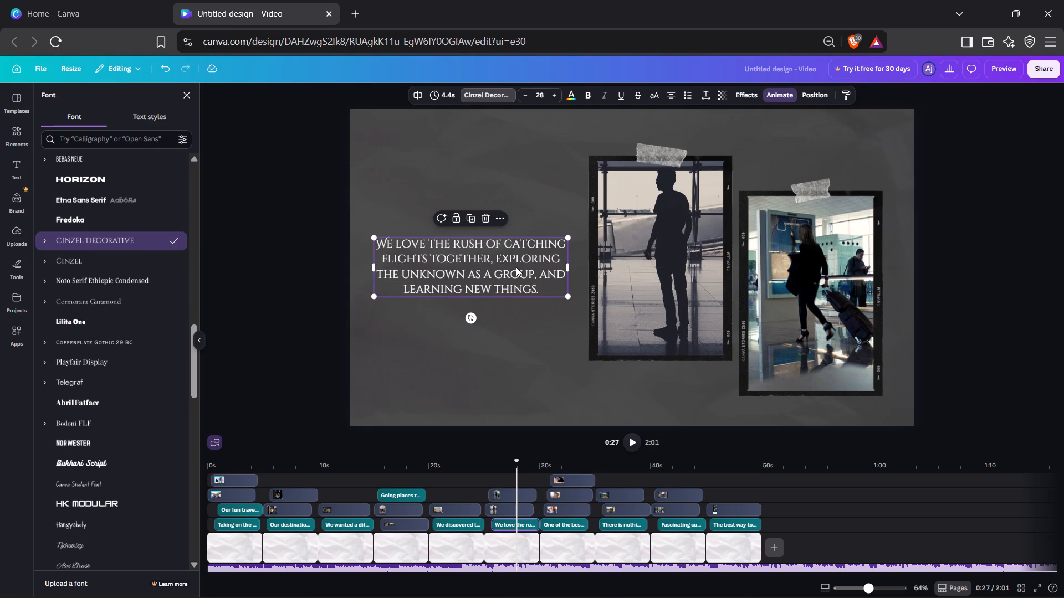
Check the earlier pages' text, and recolour the fourth page's "Going places together" text at about 0:16 with the pale yellow-to-pink gradient.
{"action": "left_click", "coordinate": [465, 466]}
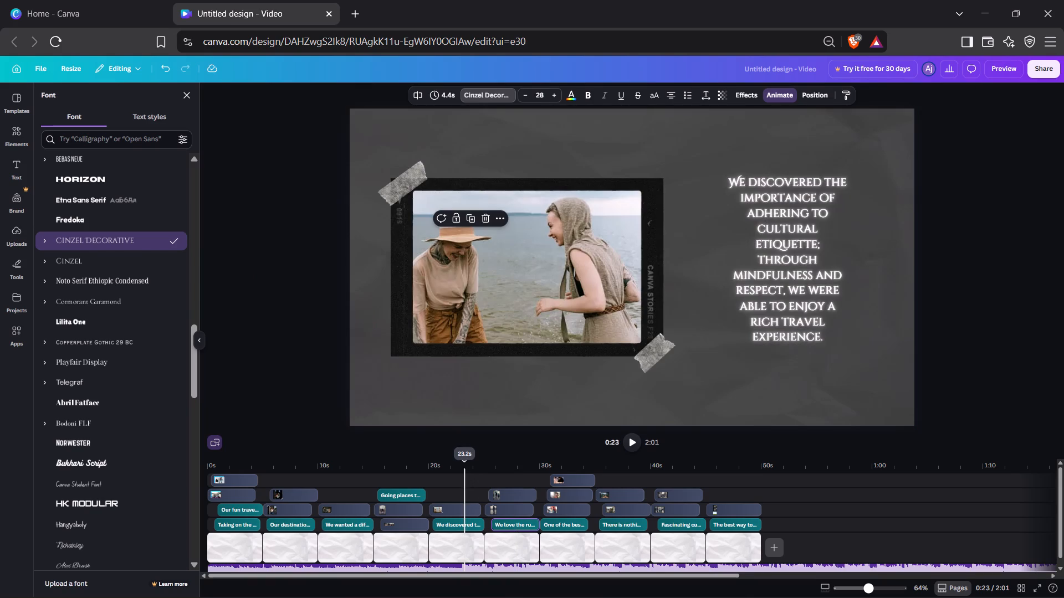
{"action": "left_click", "coordinate": [407, 468]}
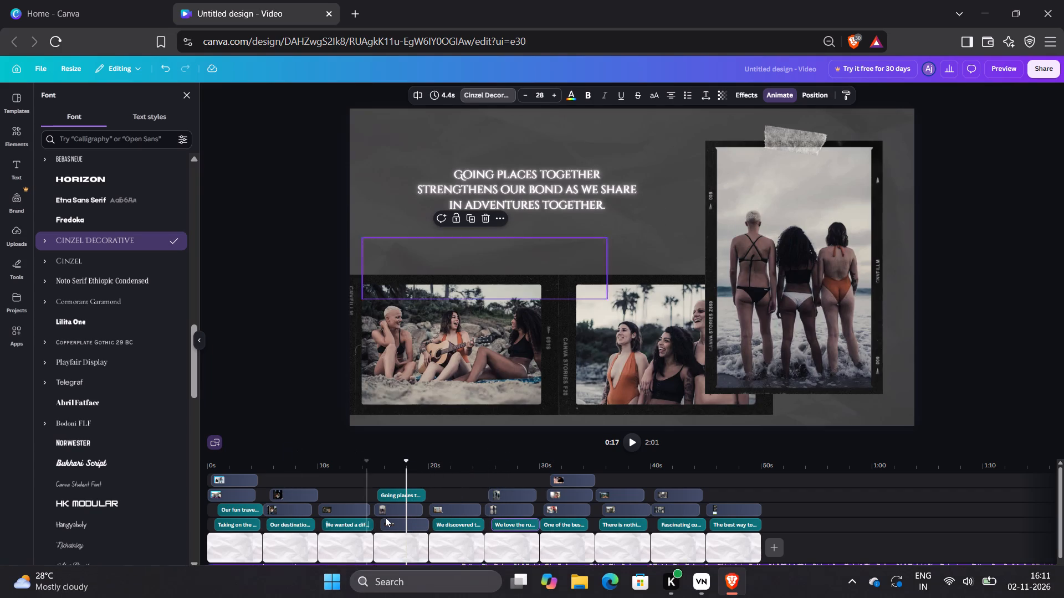
{"action": "left_click", "coordinate": [353, 468]}
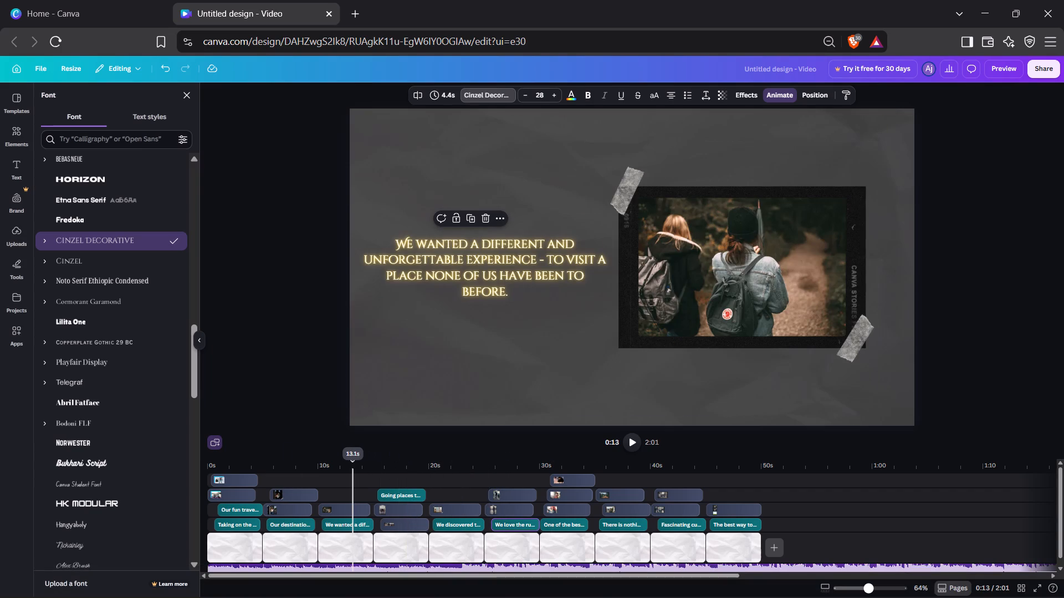
{"action": "left_click", "coordinate": [391, 465]}
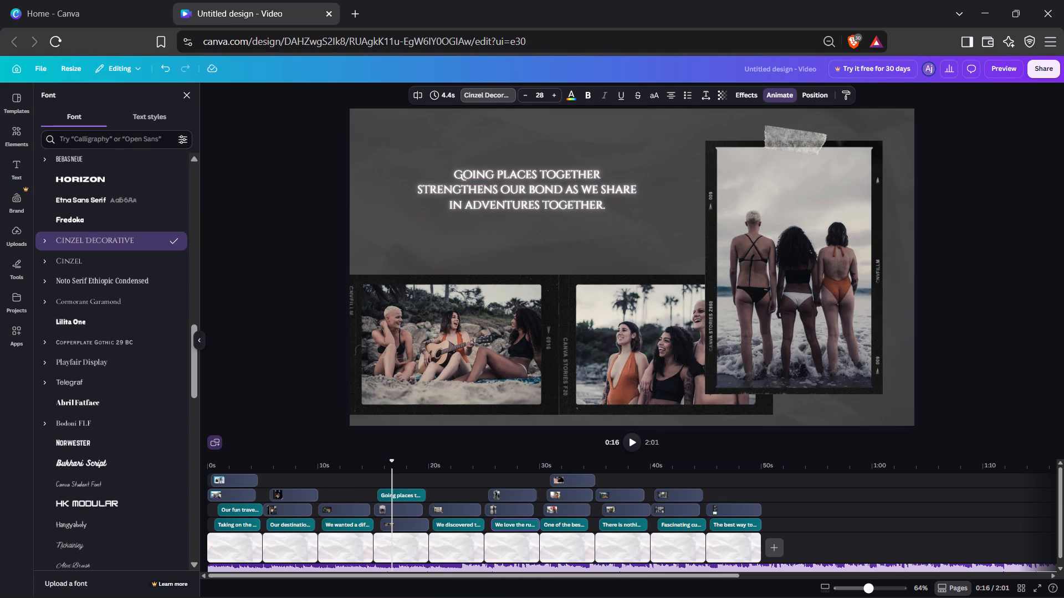
{"action": "left_click", "coordinate": [509, 173]}
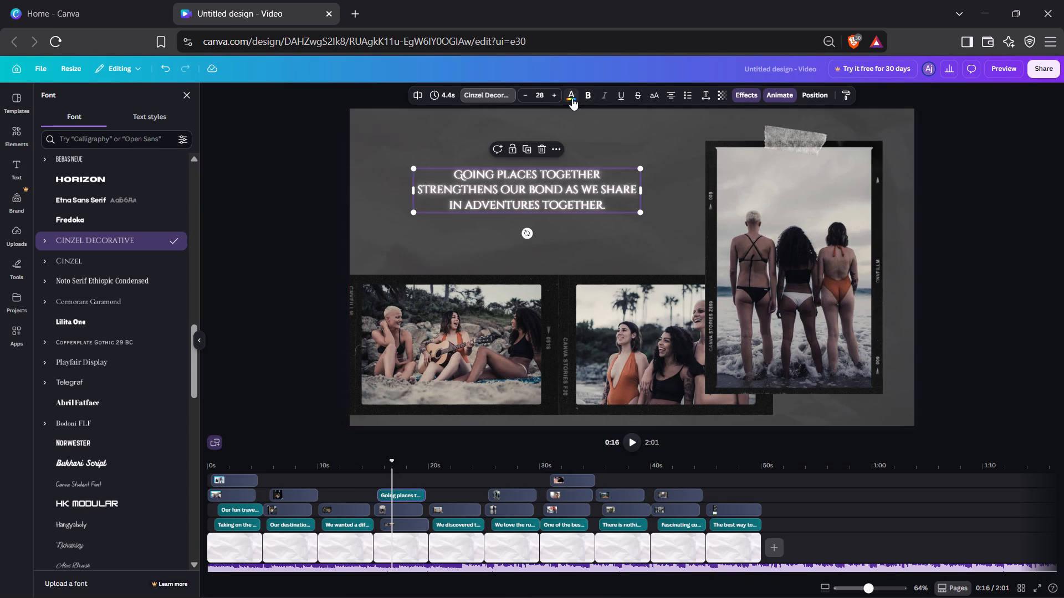
{"action": "left_click", "coordinate": [572, 98]}
{"action": "left_click", "coordinate": [175, 557]}
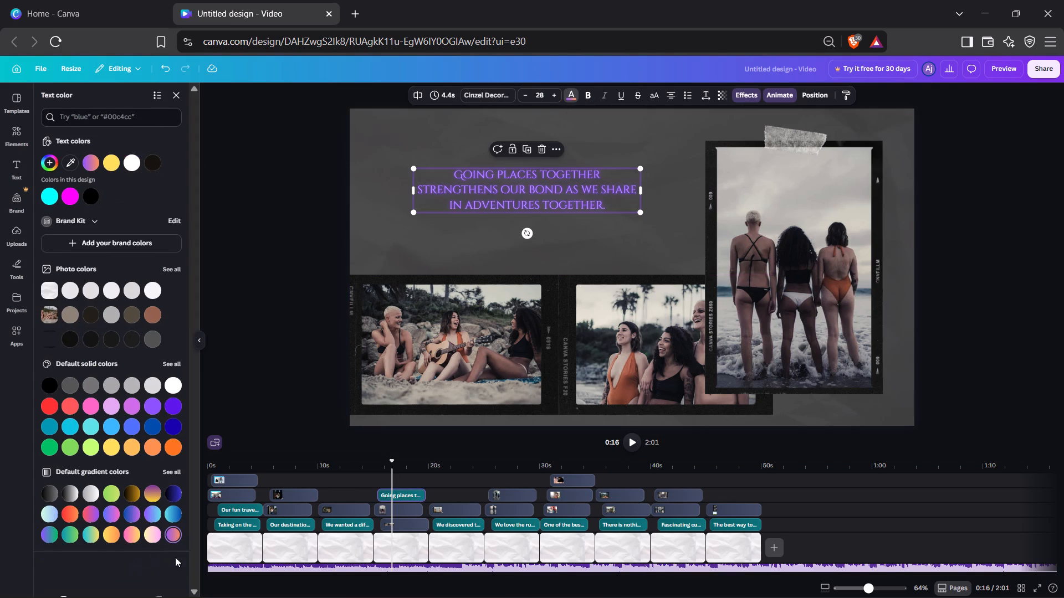
{"action": "left_click", "coordinate": [151, 532]}
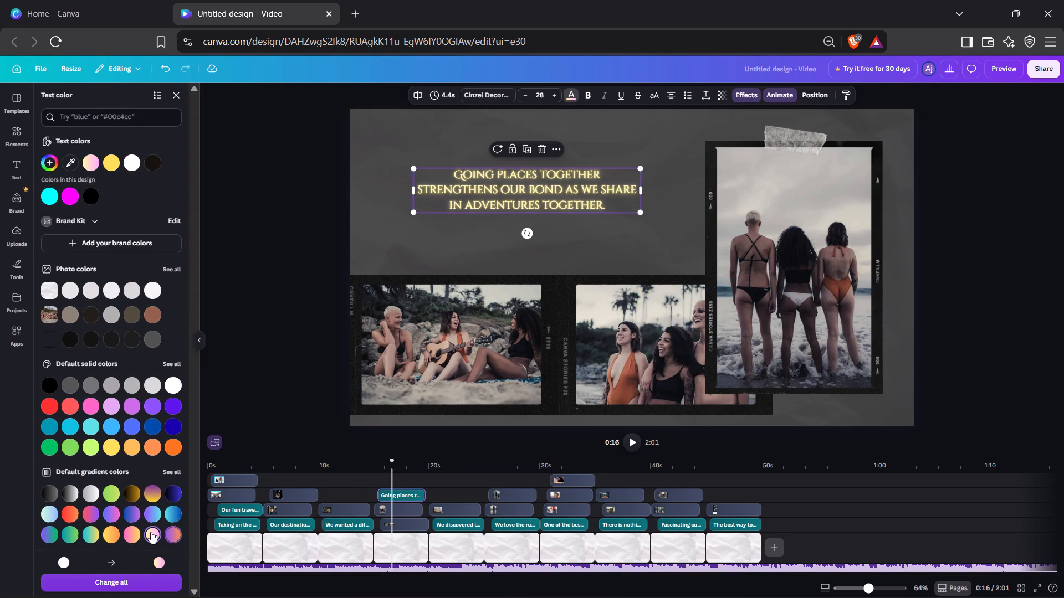
Set the Neon intensity of the fourth page's text to 100.
{"action": "left_click", "coordinate": [748, 89]}
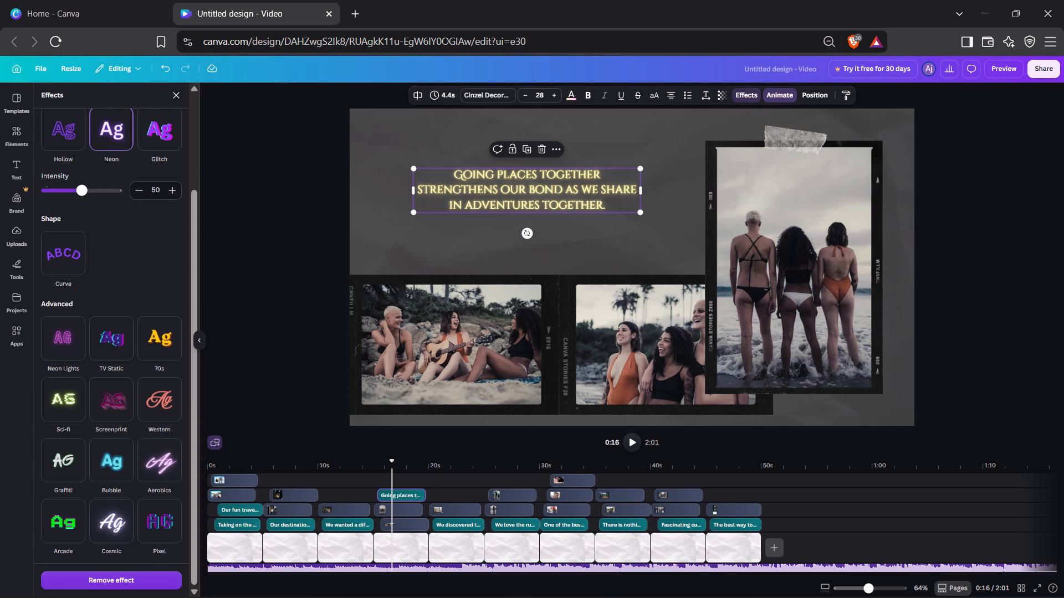
{"action": "left_click_drag", "start_coordinate": [79, 189], "coordinate": [177, 192]}
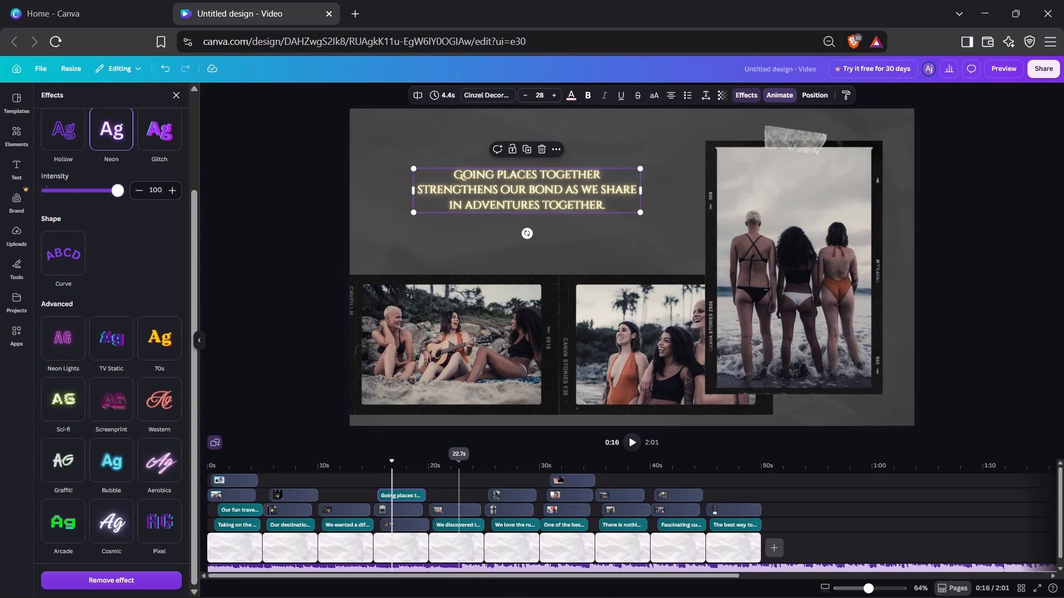
At about 0:22 on the fifth page, recolour the "We discovered the importance" text with the pale yellow-to-pink gradient.
{"action": "left_click", "coordinate": [459, 469]}
{"action": "left_click", "coordinate": [754, 286]}
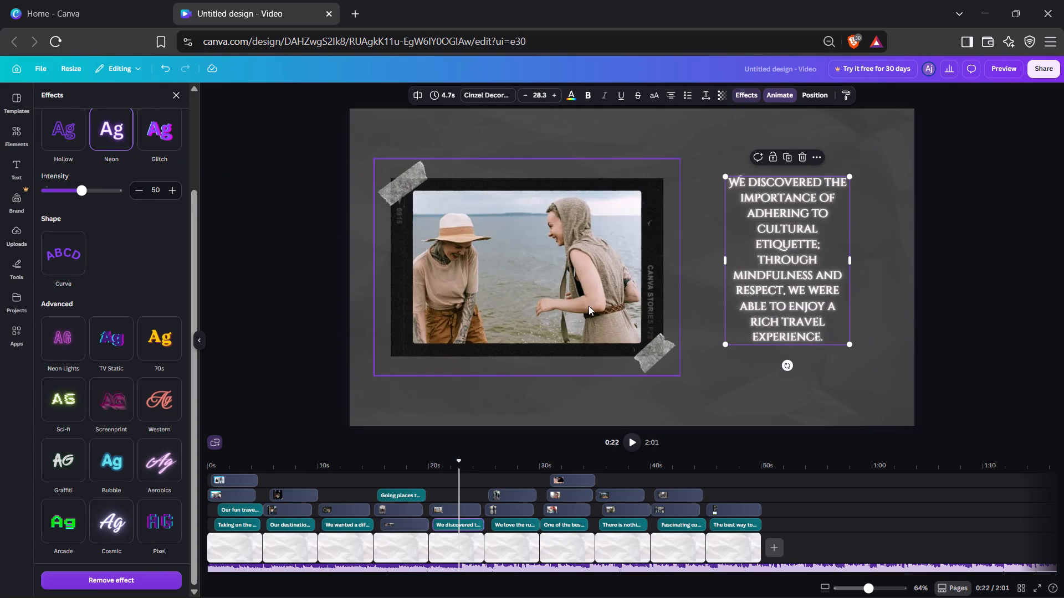
{"action": "left_click", "coordinate": [565, 95]}
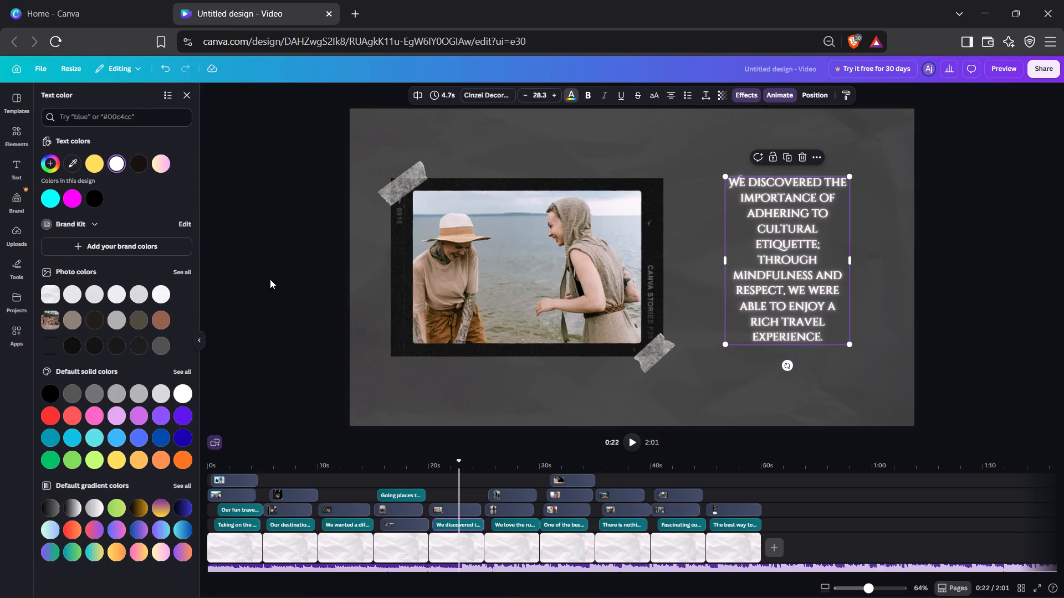
{"action": "left_click", "coordinate": [161, 554]}
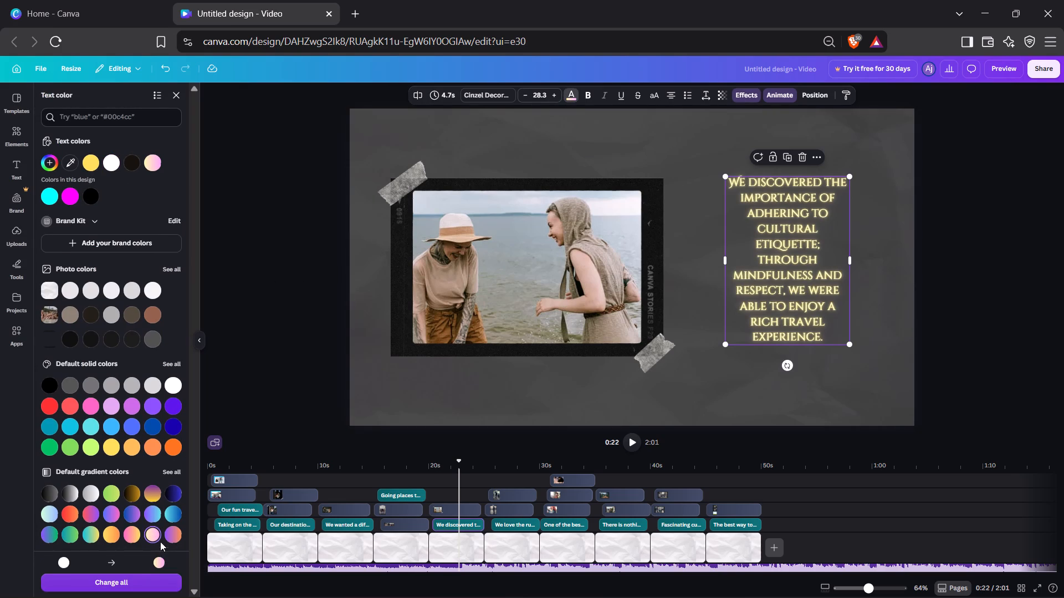
At about 0:27 on the sixth page, give the text the pale yellow-to-pink gradient and a Neon effect at intensity 100.
{"action": "left_click", "coordinate": [518, 465]}
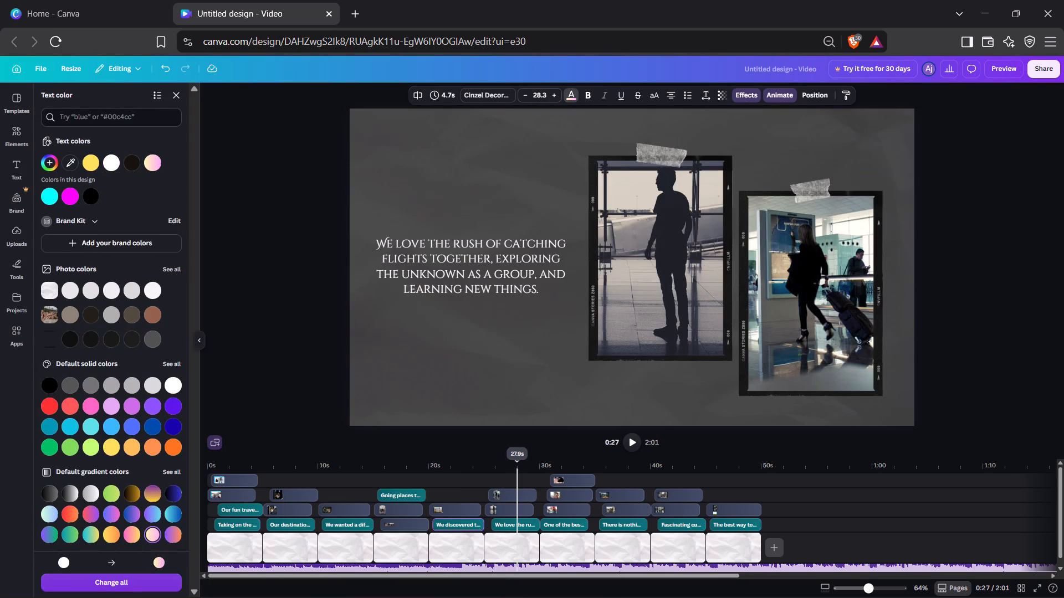
{"action": "left_click", "coordinate": [502, 291]}
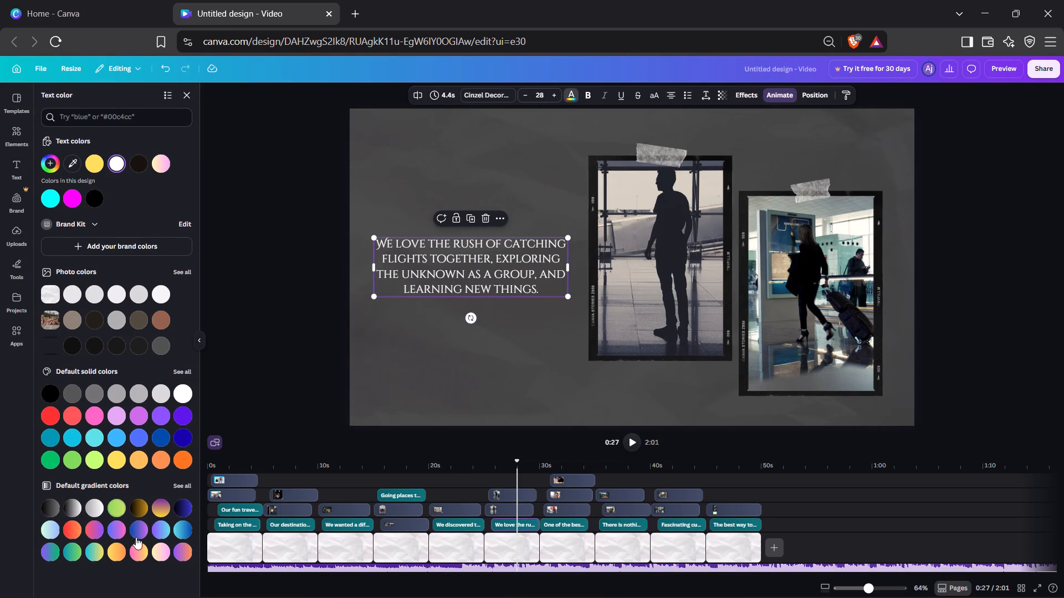
{"action": "left_click", "coordinate": [161, 560]}
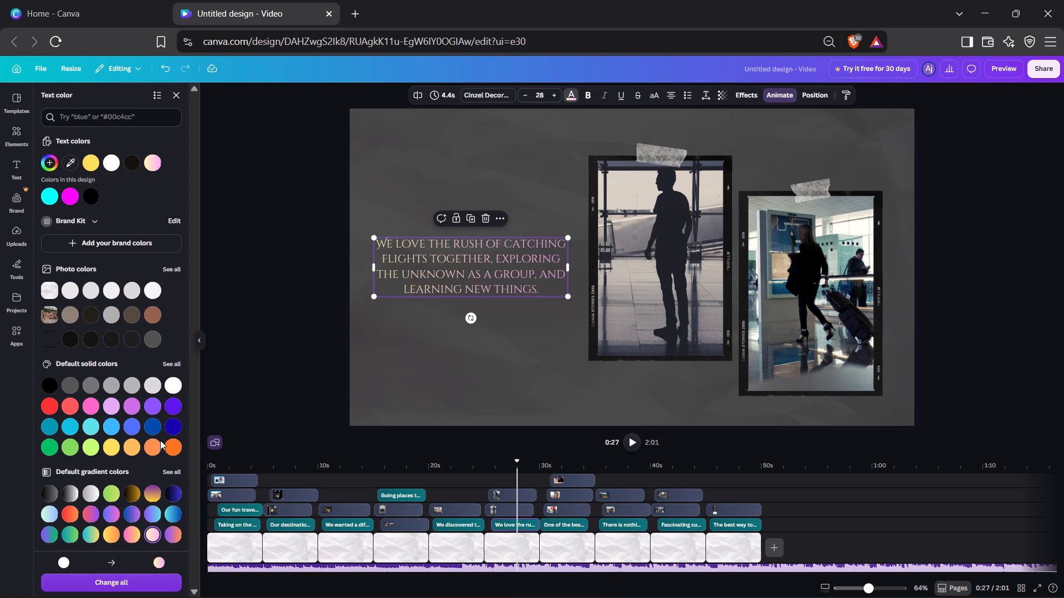
{"action": "left_click", "coordinate": [748, 92]}
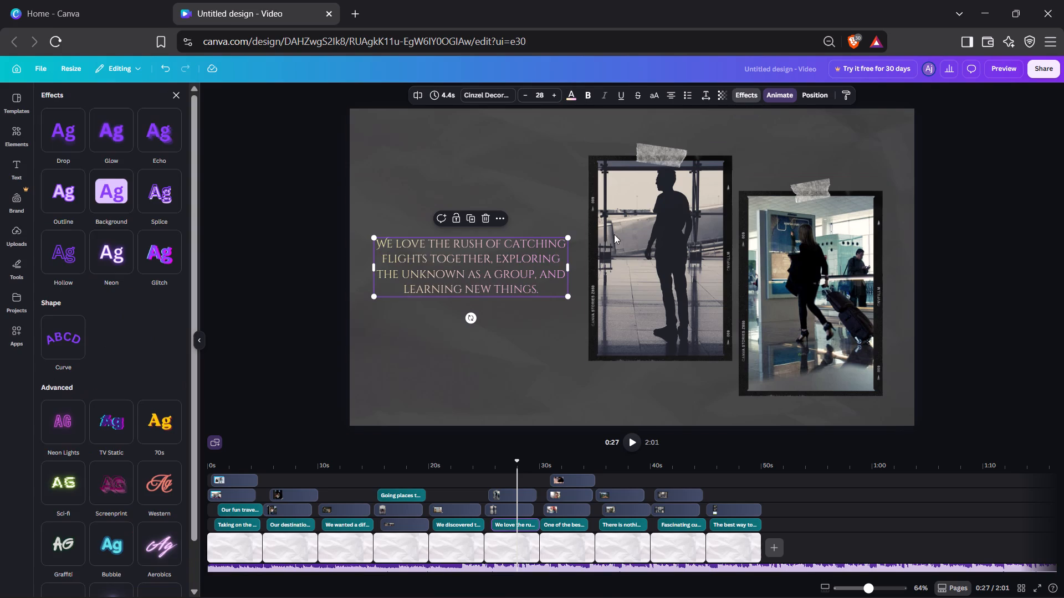
{"action": "left_click", "coordinate": [117, 255]}
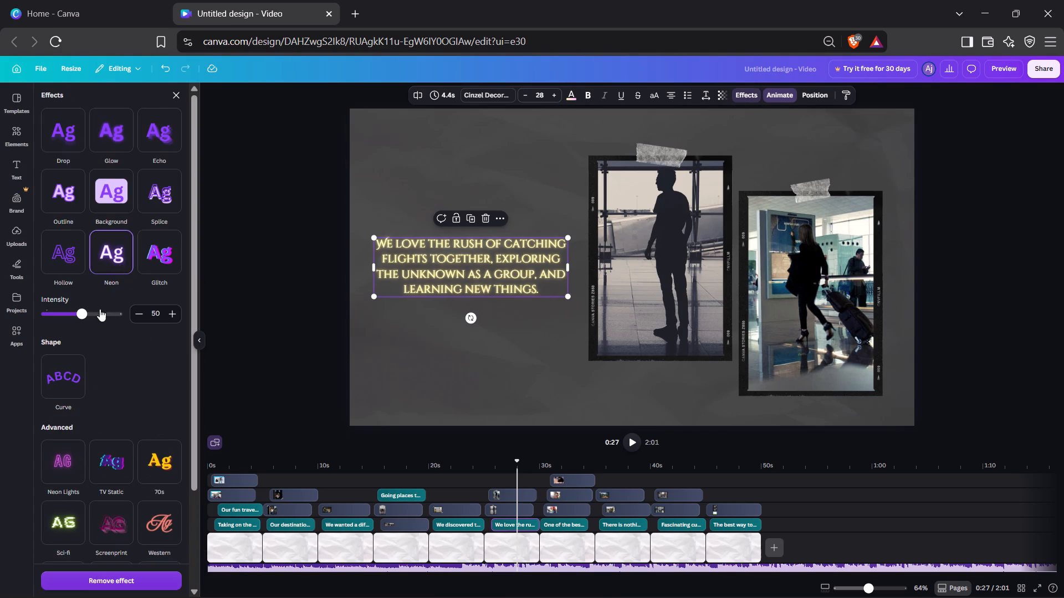
{"action": "left_click_drag", "start_coordinate": [81, 313], "coordinate": [182, 318]}
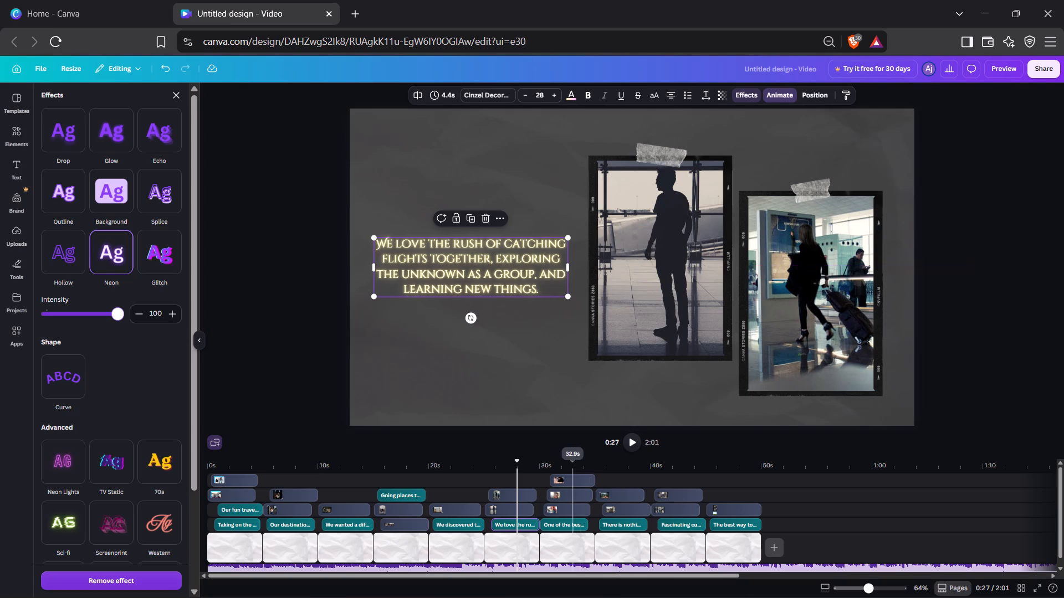
At about 0:33 on the seventh page, set the text's Neon intensity to 100 and recolour it with the pale yellow-to-pink gradient.
{"action": "left_click", "coordinate": [575, 466]}
{"action": "left_click", "coordinate": [631, 173]}
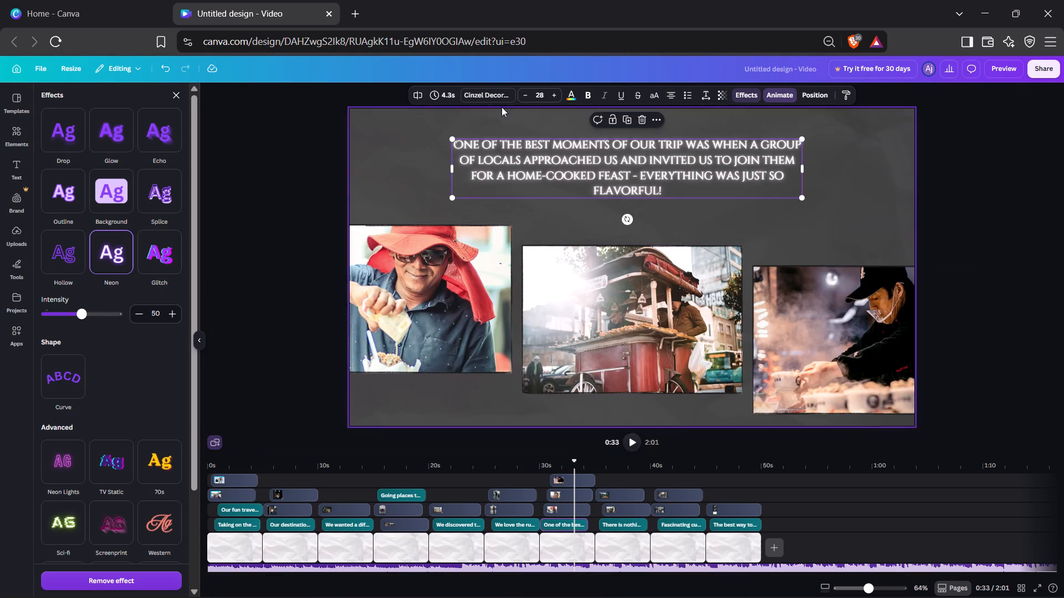
{"action": "left_click", "coordinate": [569, 97]}
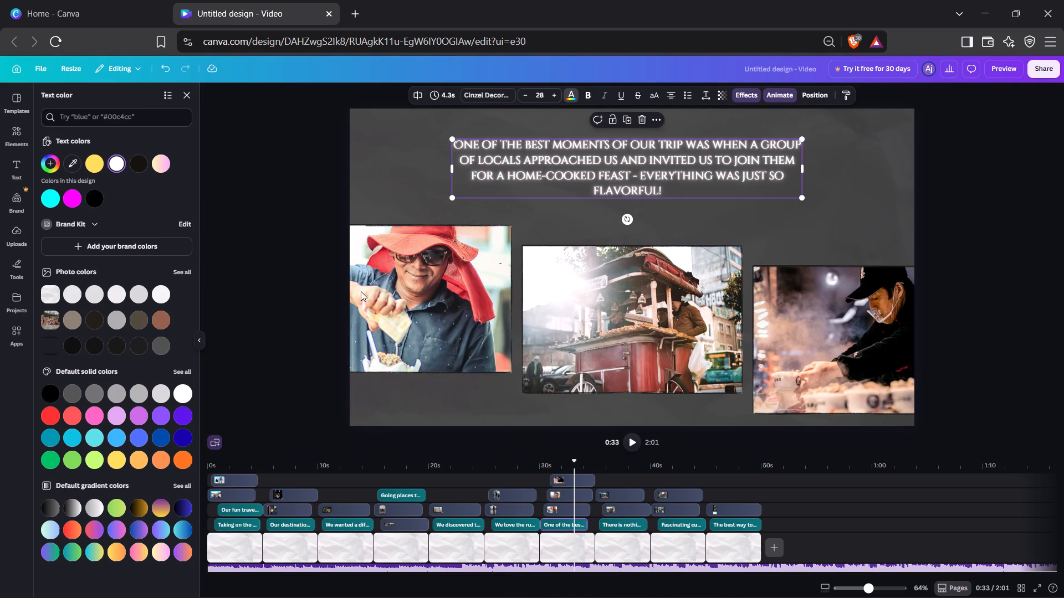
{"action": "left_click", "coordinate": [748, 91]}
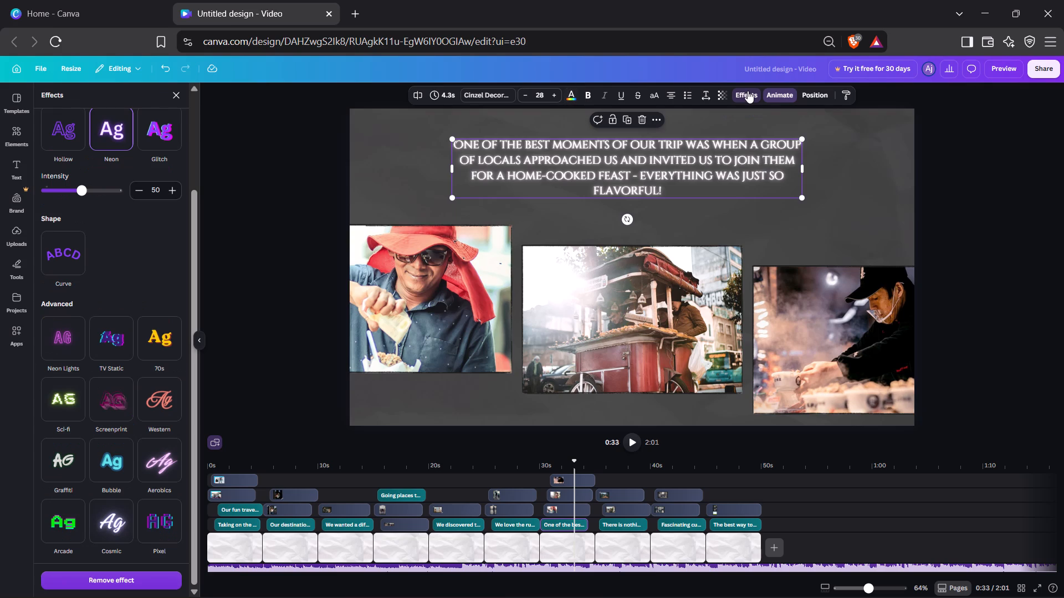
{"action": "left_click_drag", "start_coordinate": [80, 192], "coordinate": [218, 188]}
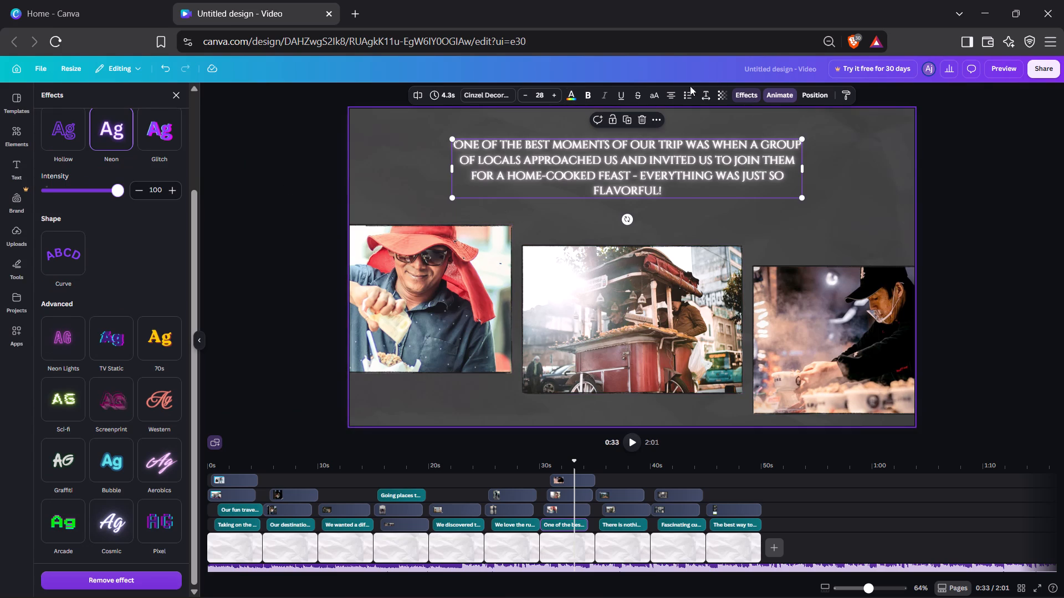
{"action": "left_click", "coordinate": [574, 95]}
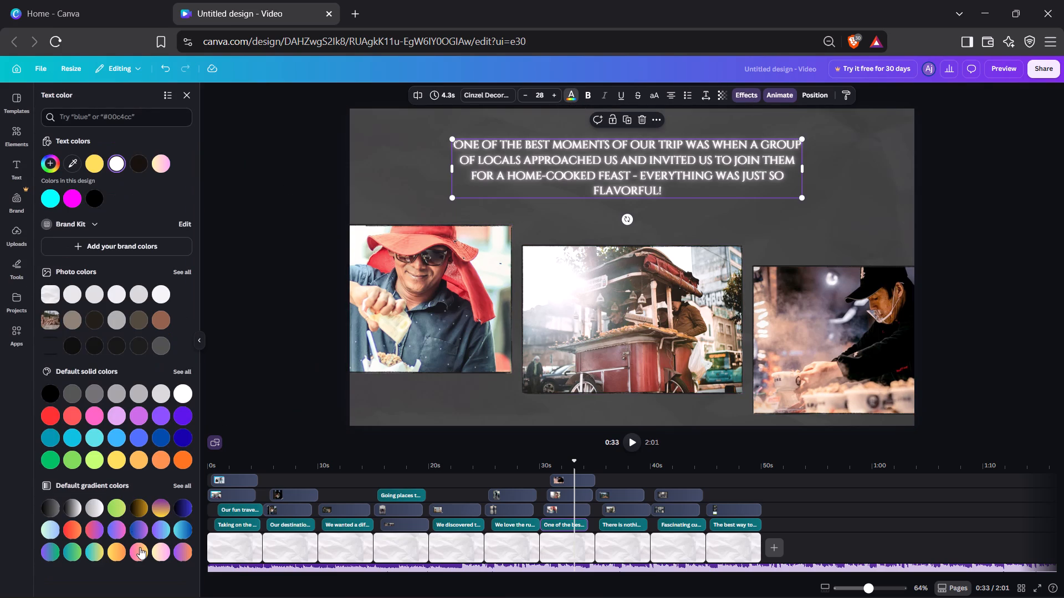
{"action": "left_click", "coordinate": [165, 547]}
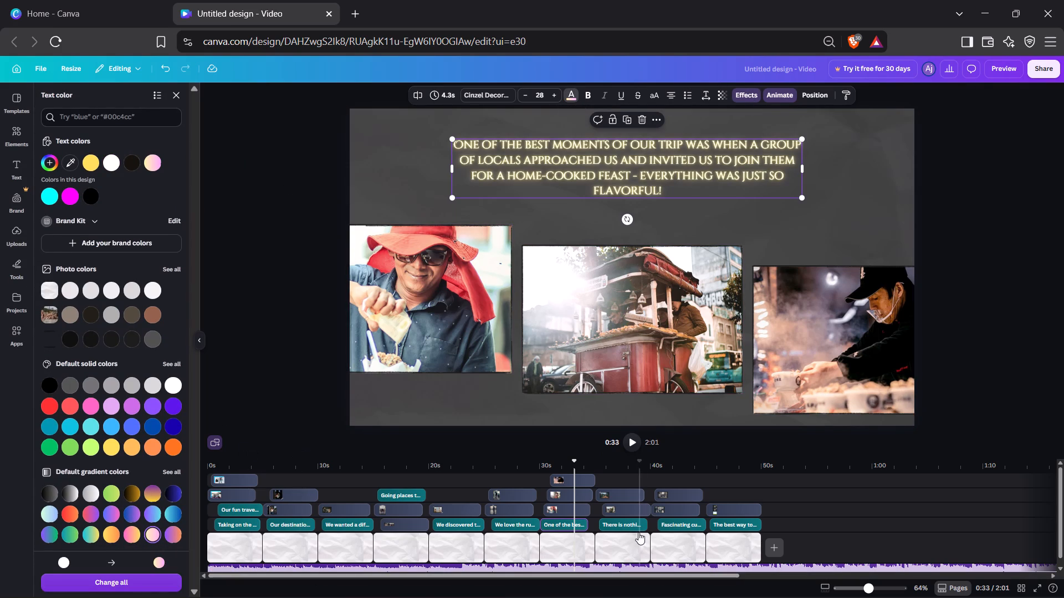
At about 0:37 on the eighth page, set the text's Neon intensity to 100 and apply the pale yellow-to-pink gradient.
{"action": "left_click", "coordinate": [625, 463]}
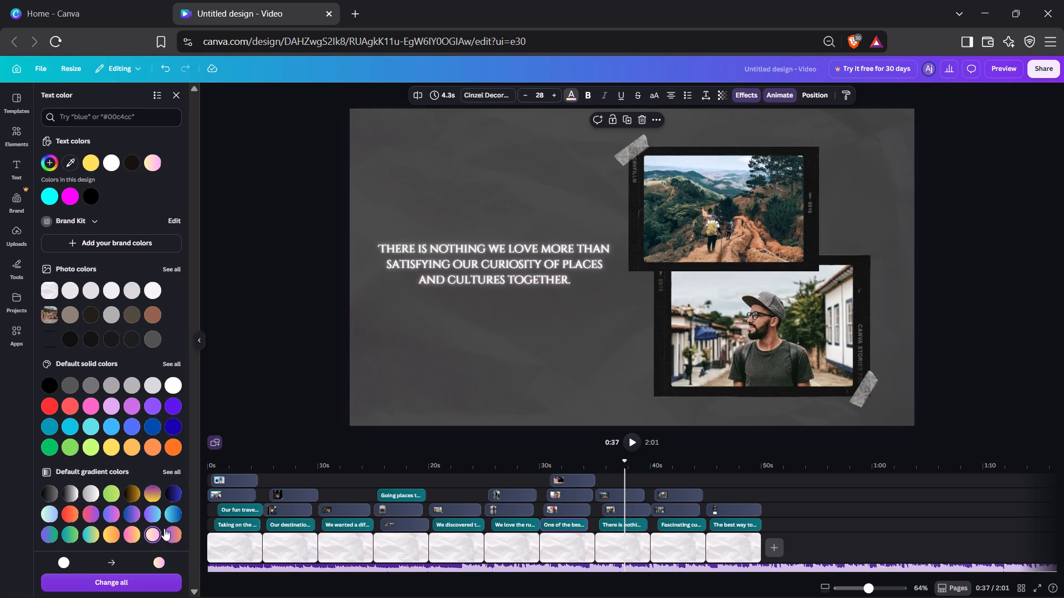
{"action": "left_click", "coordinate": [475, 276]}
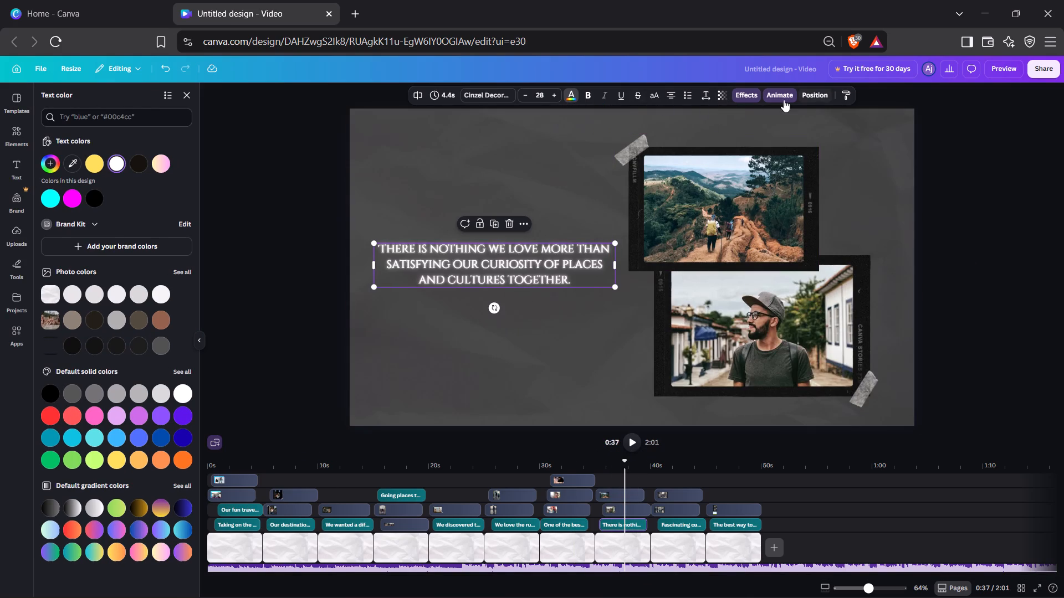
{"action": "left_click", "coordinate": [744, 92]}
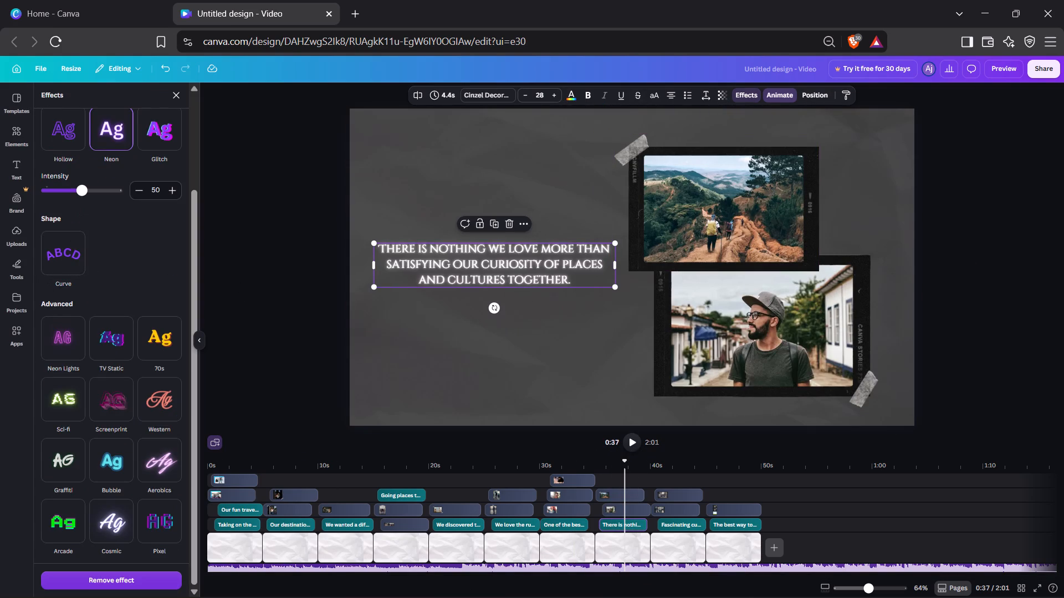
{"action": "left_click_drag", "start_coordinate": [80, 190], "coordinate": [236, 190]}
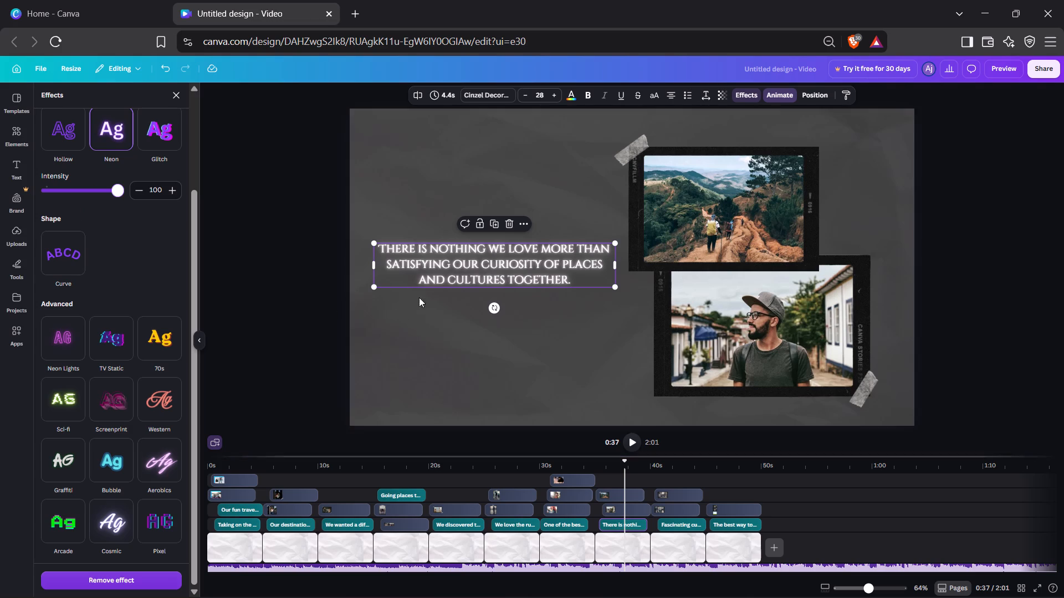
{"action": "left_click", "coordinate": [571, 95]}
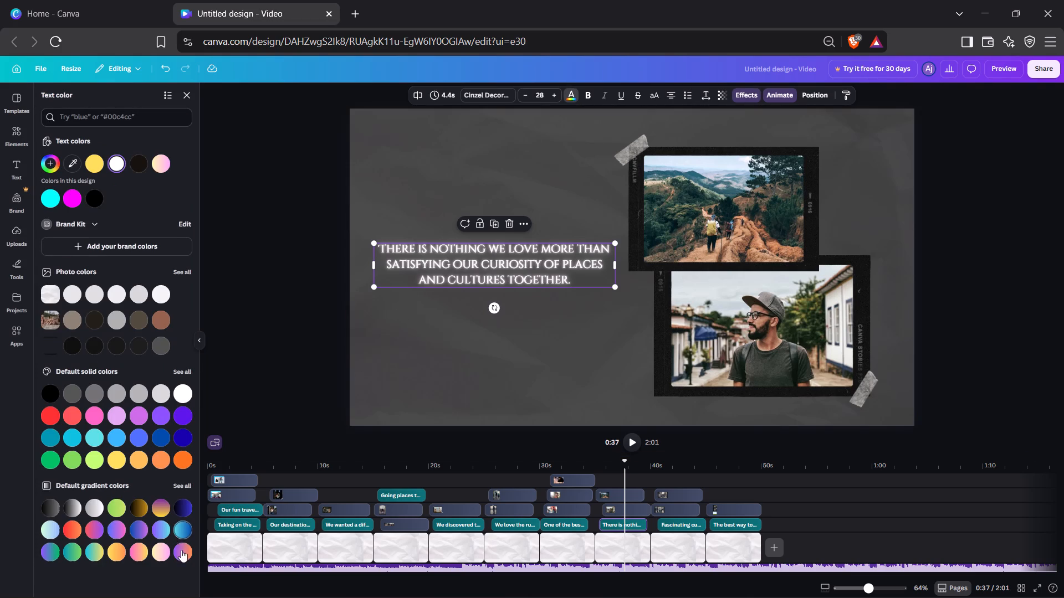
{"action": "left_click", "coordinate": [183, 554]}
{"action": "left_click", "coordinate": [156, 535]}
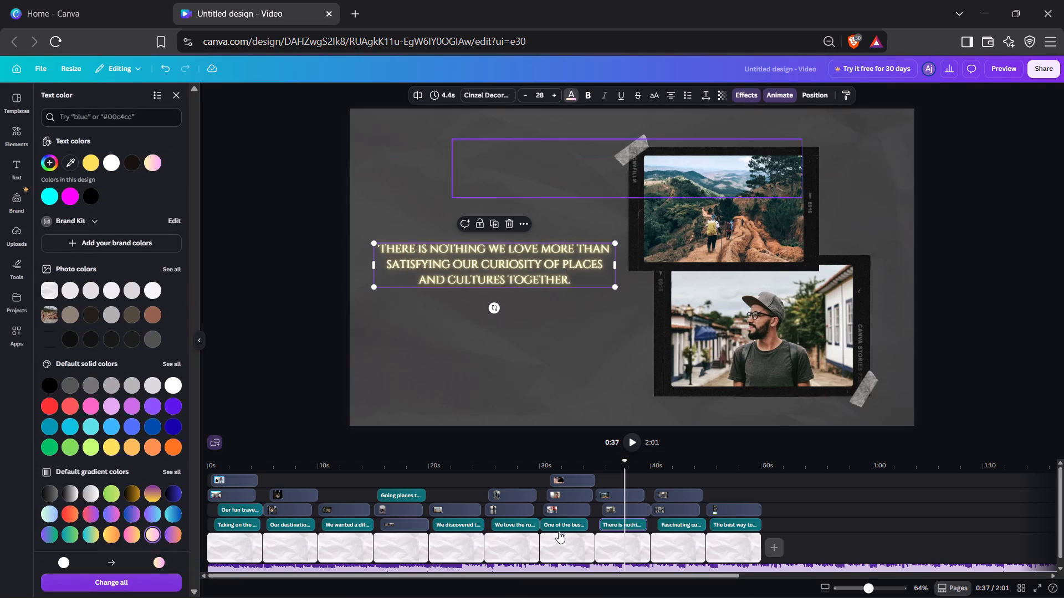
At about 0:43 on the ninth page, recolour the "Fascinating cultural practices" text with the pale yellow-to-pink gradient and open its font choices.
{"action": "left_click", "coordinate": [689, 469]}
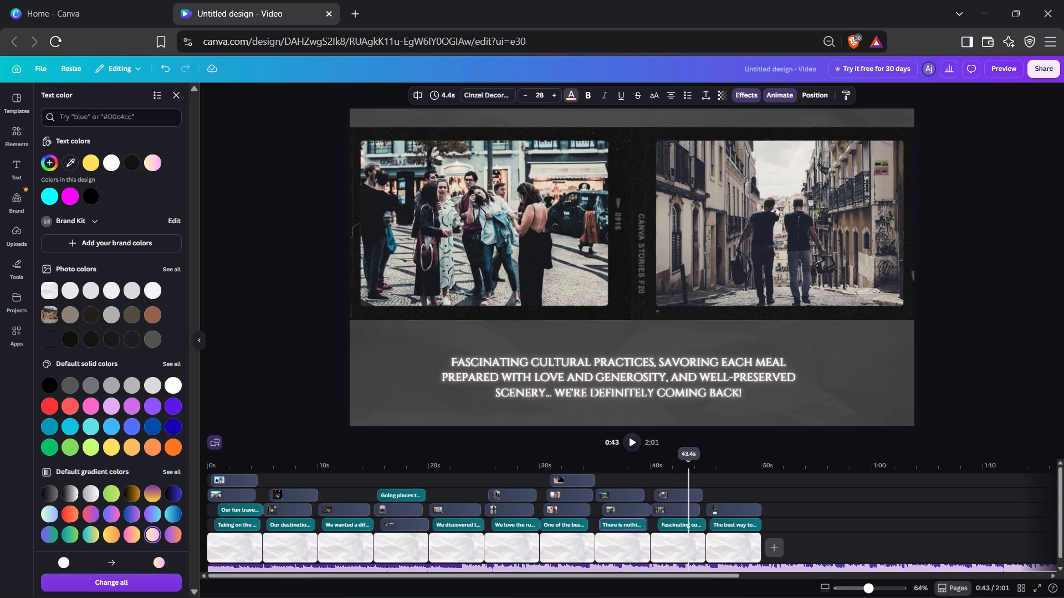
{"action": "left_click", "coordinate": [696, 356]}
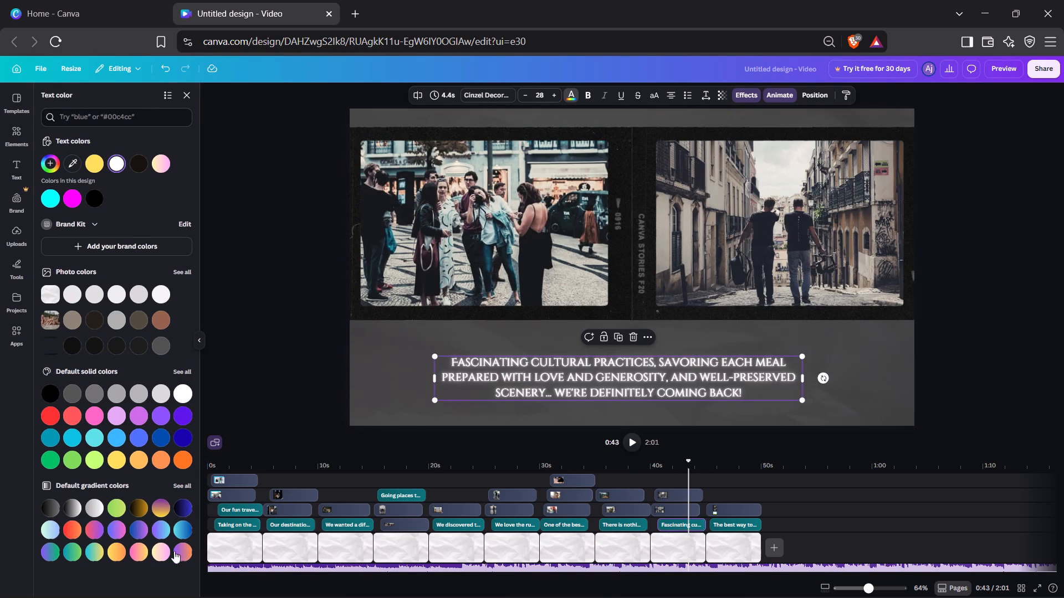
{"action": "left_click", "coordinate": [156, 548]}
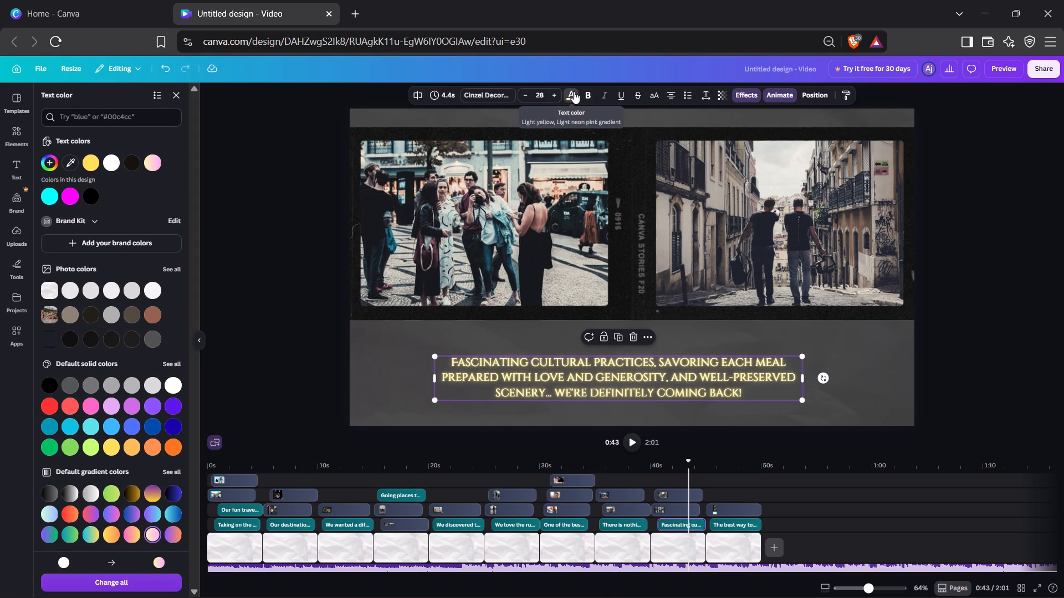
{"action": "left_click", "coordinate": [479, 97]}
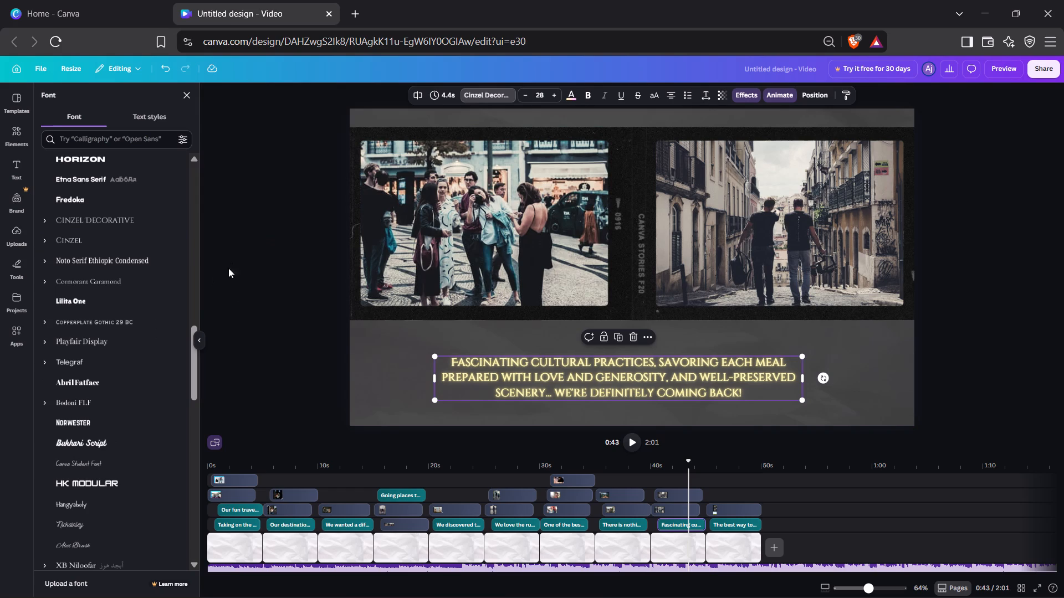
At about 0:47 on the last page, give the text a Neon effect at intensity 50 and the pale yellow-to-pink gradient.
{"action": "left_click", "coordinate": [734, 468]}
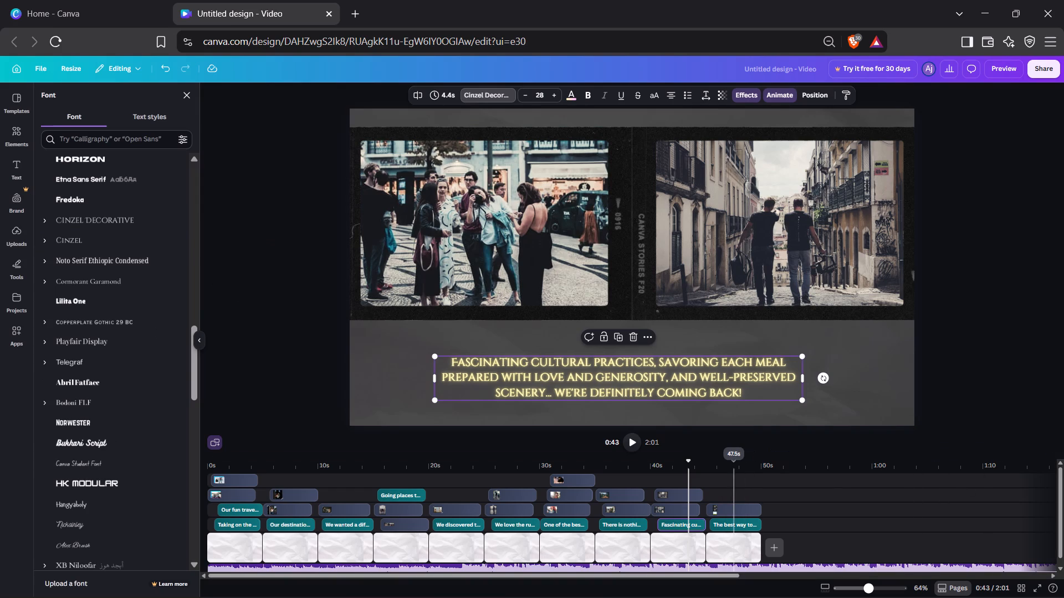
{"action": "left_click", "coordinate": [752, 282]}
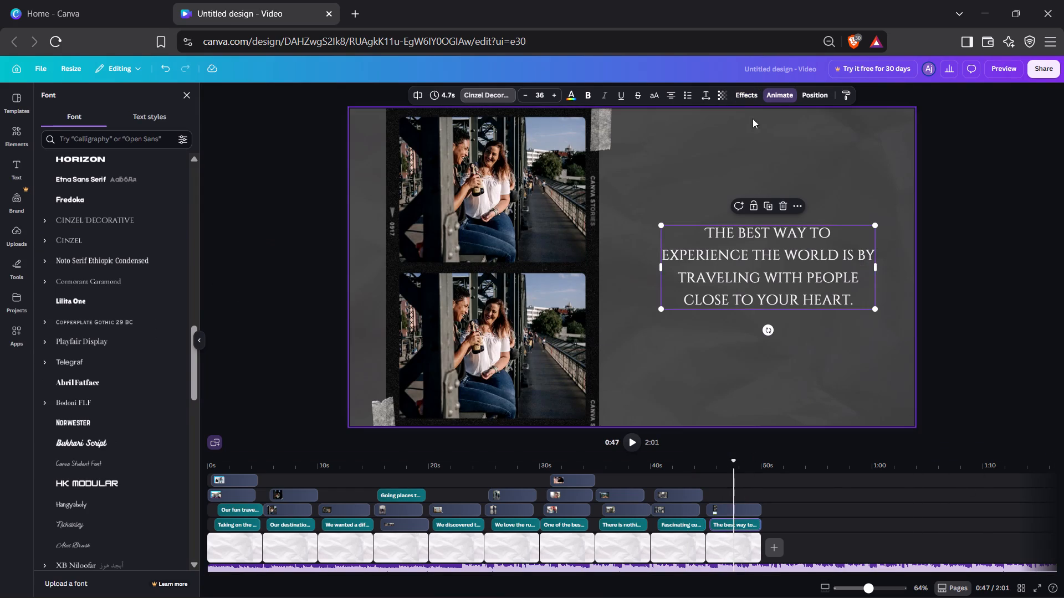
{"action": "left_click", "coordinate": [739, 94]}
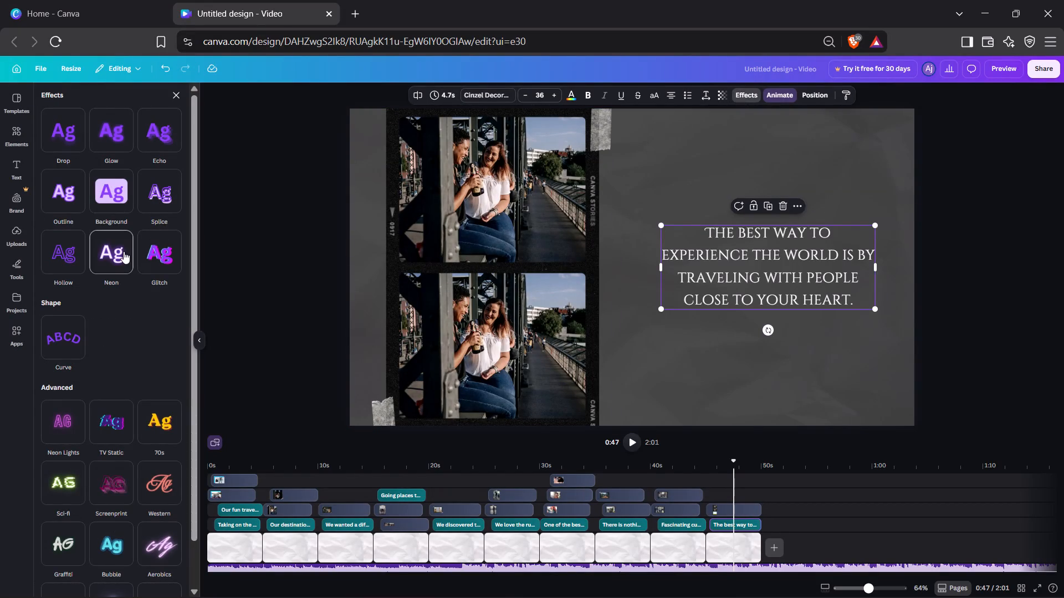
{"action": "left_click", "coordinate": [124, 251]}
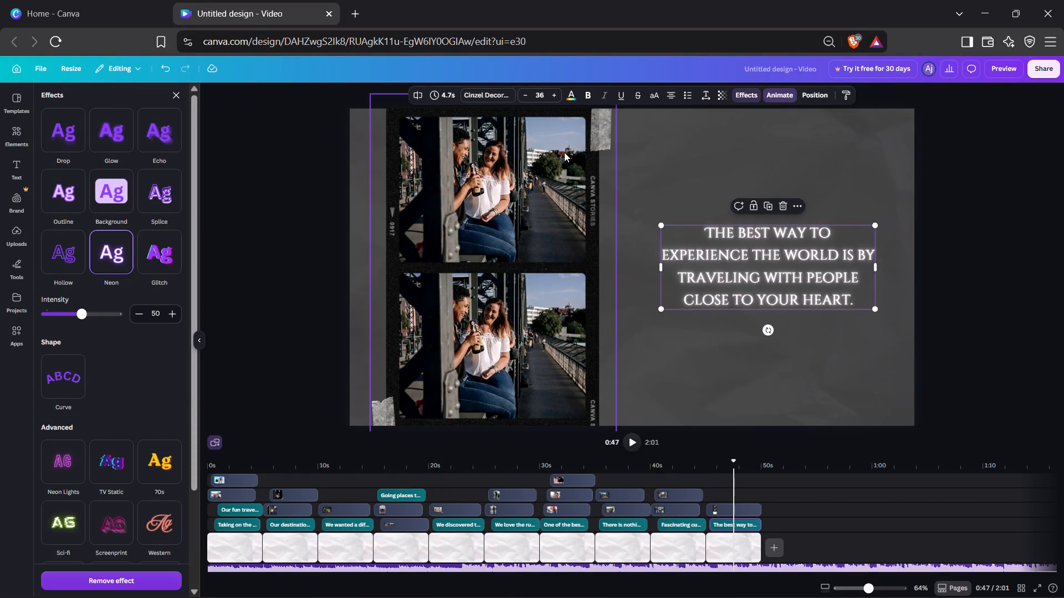
{"action": "left_click", "coordinate": [576, 91]}
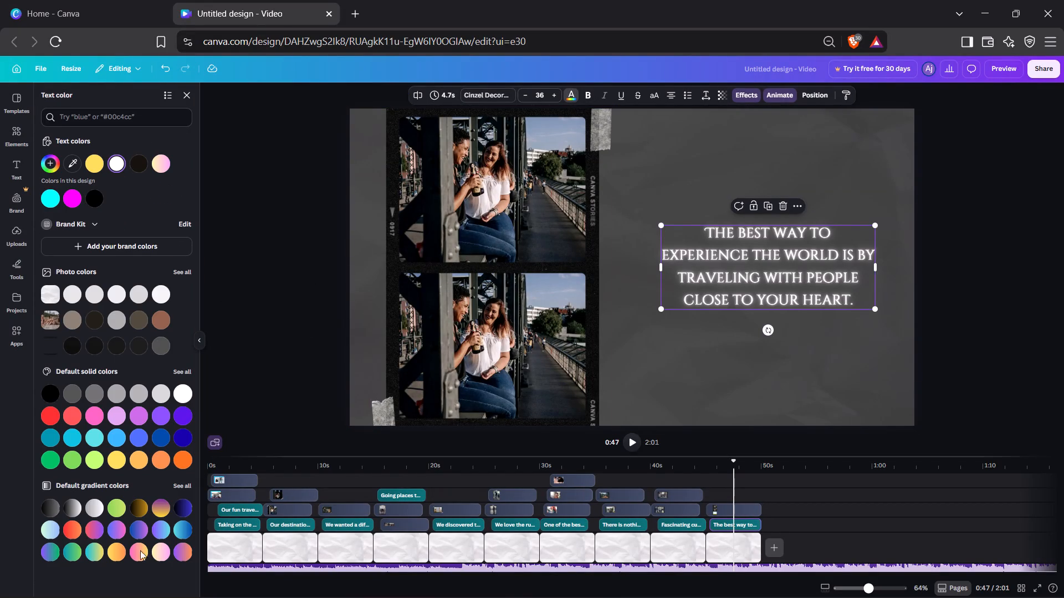
{"action": "left_click", "coordinate": [156, 548]}
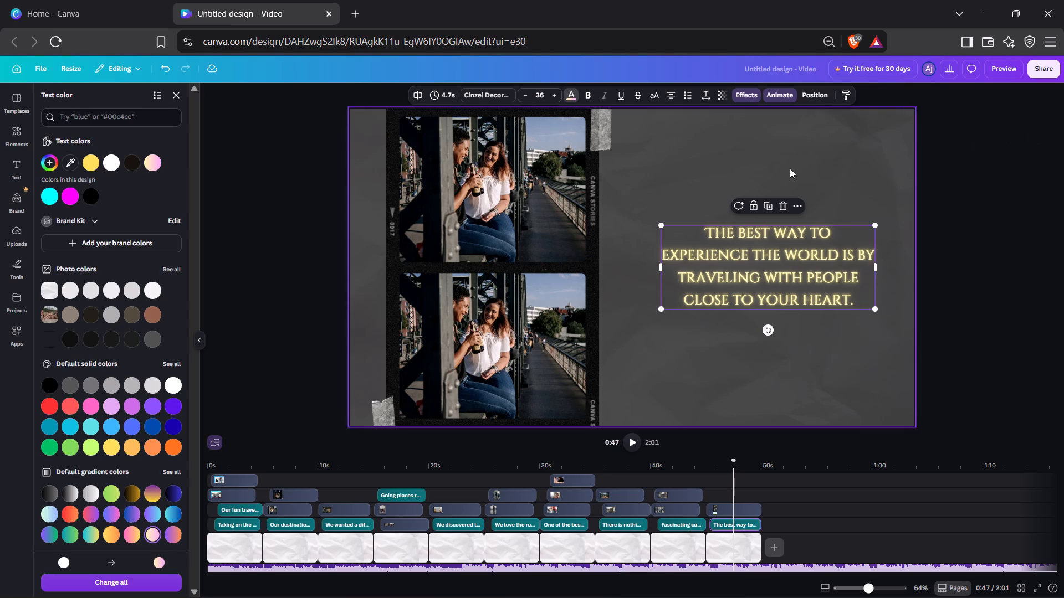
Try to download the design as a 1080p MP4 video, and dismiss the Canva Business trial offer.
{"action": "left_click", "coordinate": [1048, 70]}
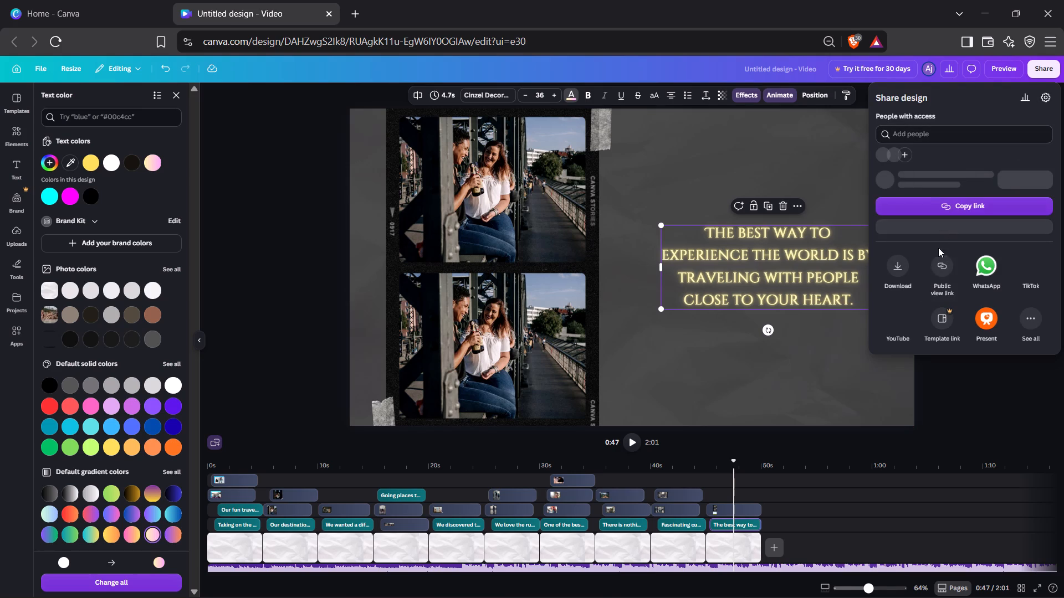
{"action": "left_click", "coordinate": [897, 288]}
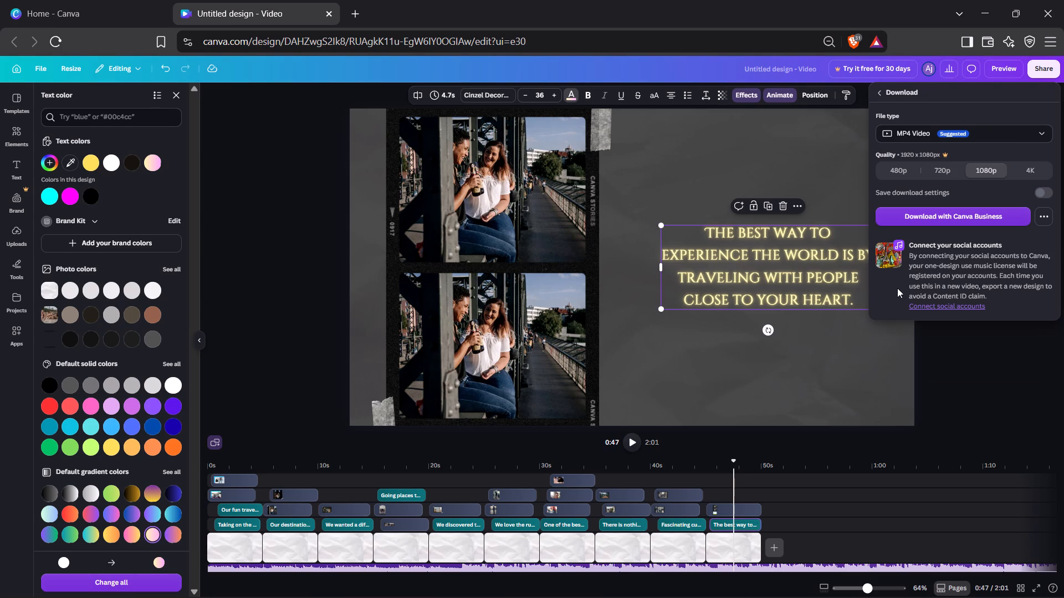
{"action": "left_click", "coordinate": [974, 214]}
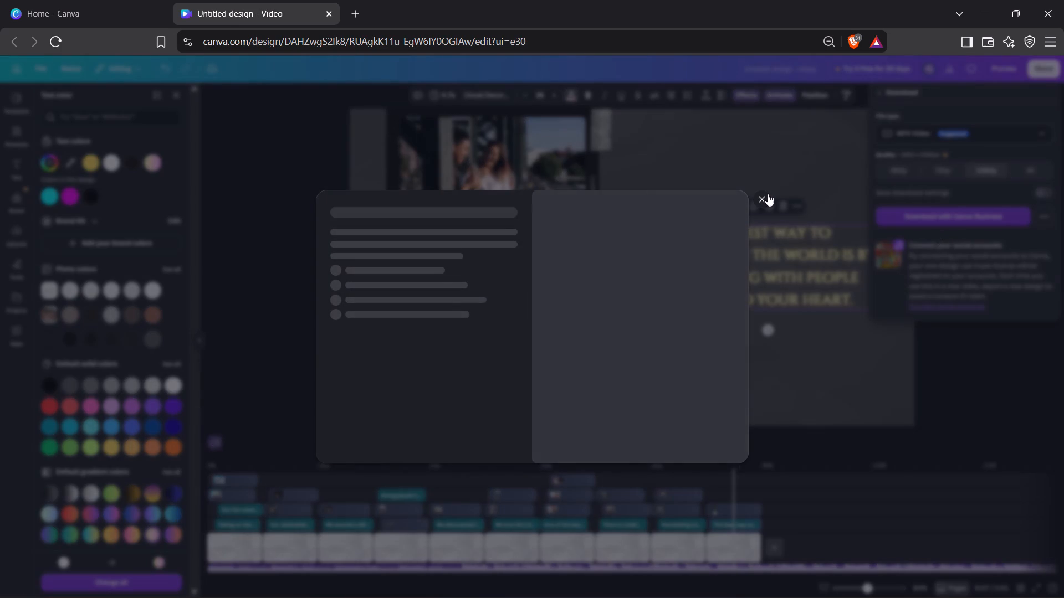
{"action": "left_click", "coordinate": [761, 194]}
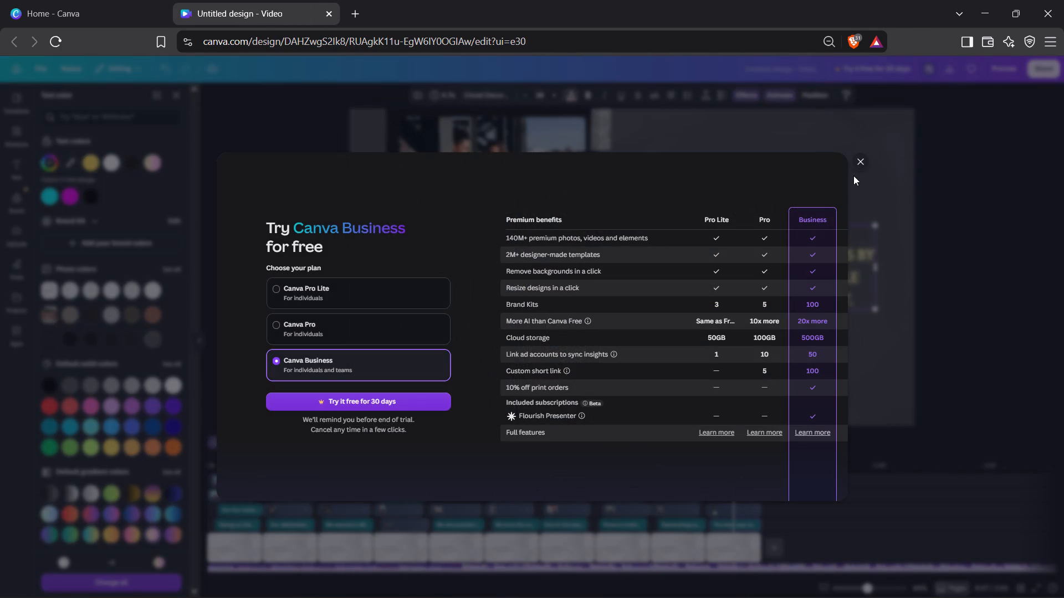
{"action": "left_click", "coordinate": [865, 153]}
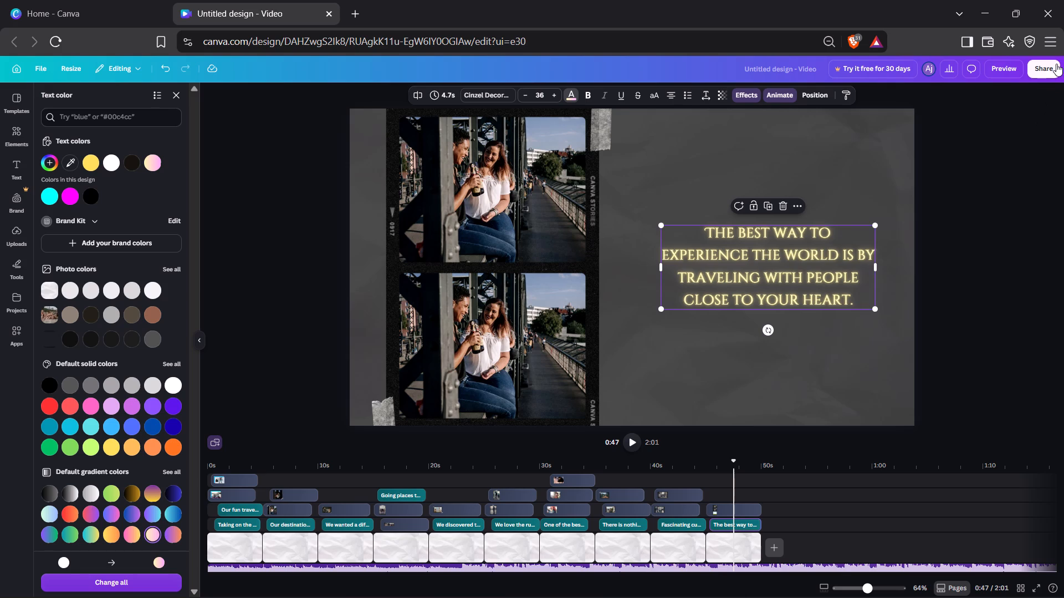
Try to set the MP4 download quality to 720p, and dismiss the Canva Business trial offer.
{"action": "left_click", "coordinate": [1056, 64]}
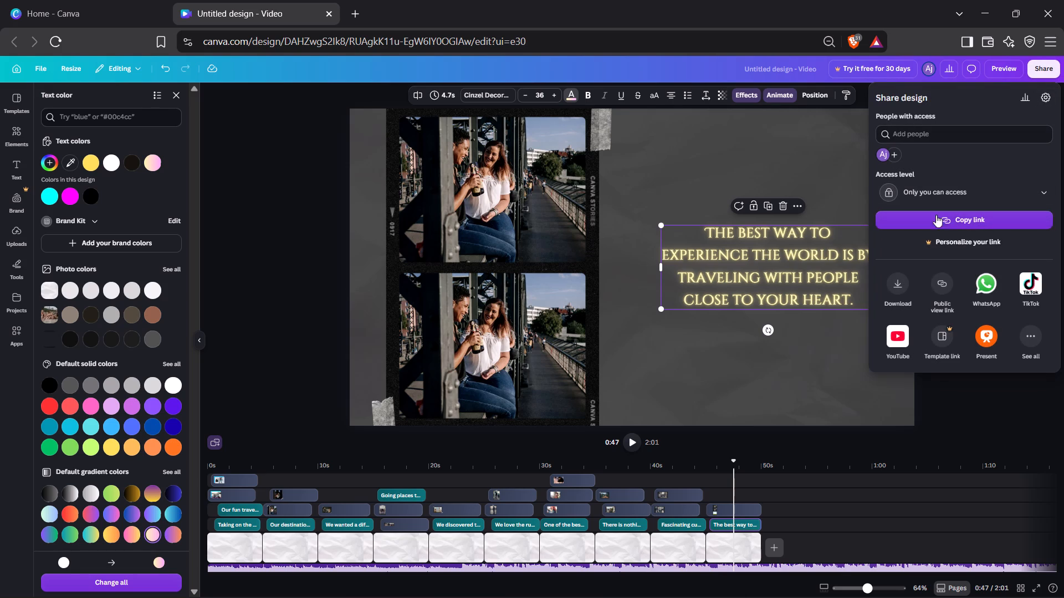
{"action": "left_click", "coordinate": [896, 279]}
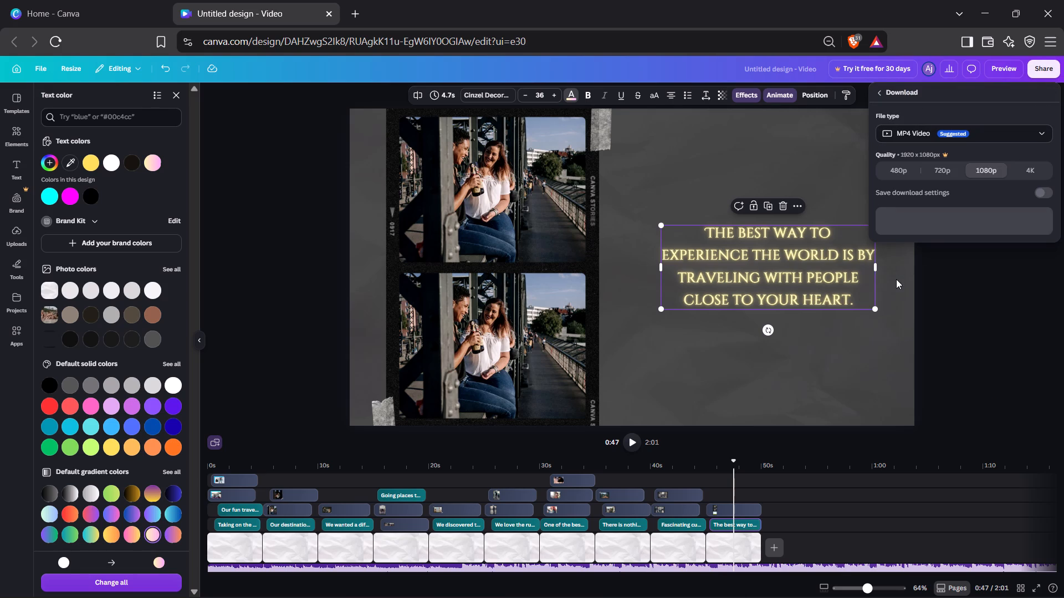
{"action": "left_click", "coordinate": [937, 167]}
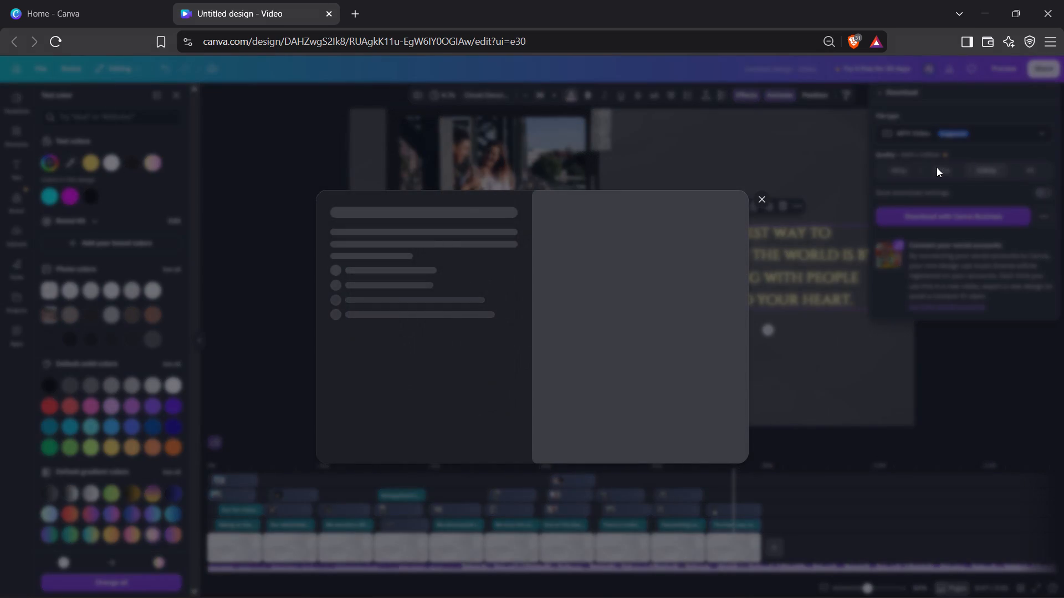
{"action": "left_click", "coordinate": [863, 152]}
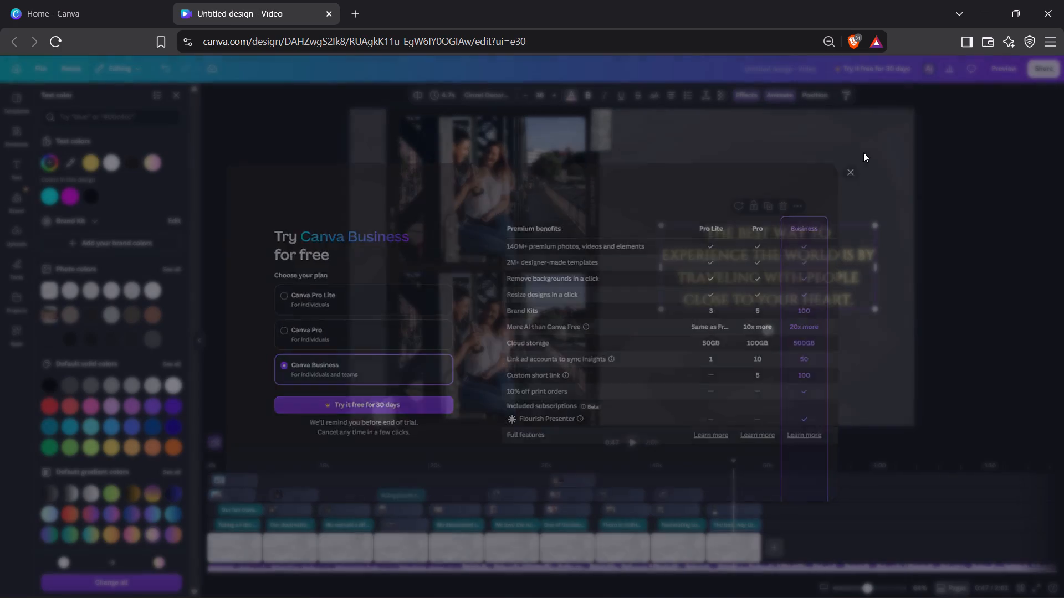